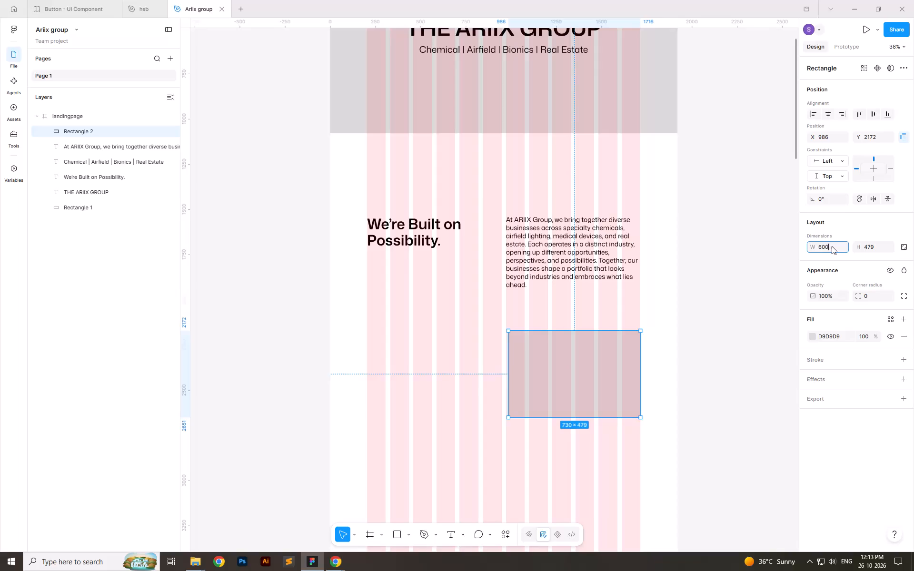
Set the grey rectangle below the paragraph to 600 wide and 400 high.
{"action": "key", "text": "Tab"}
{"action": "type", "text": "400"}
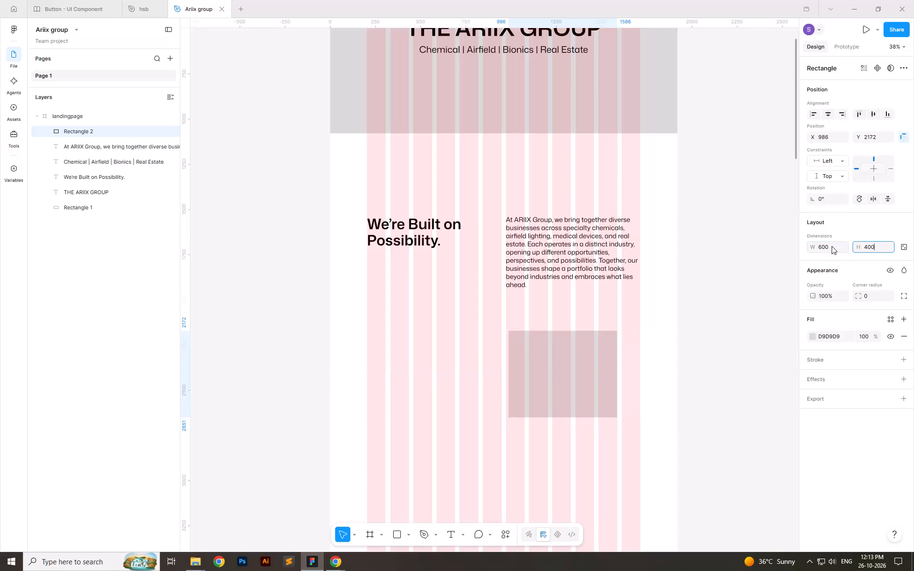
{"action": "key", "text": "Return"}
Scale the grey rectangle proportionally to about 744 × 496, spanning the paragraph's width from X 972 to the last grid column's edge.
{"action": "left_click", "coordinate": [539, 365]}
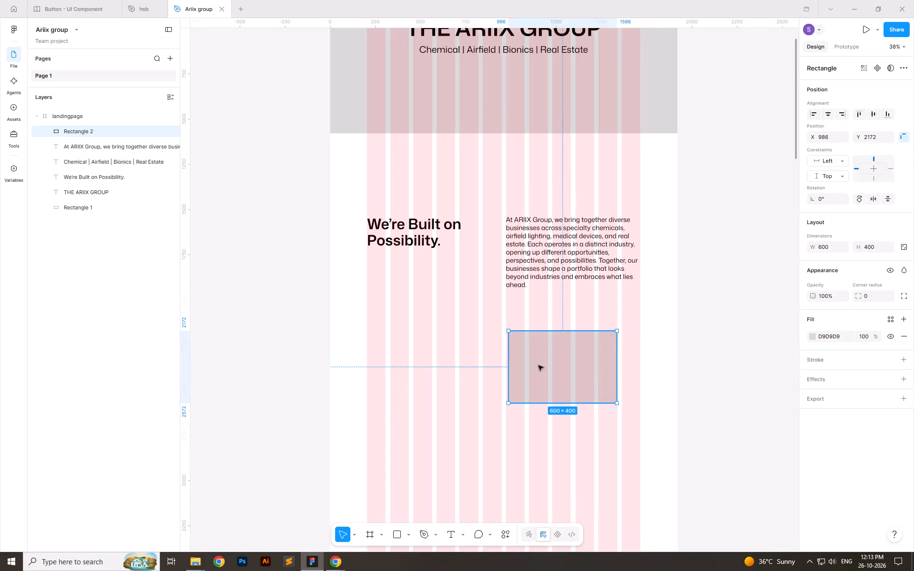
{"action": "left_click_drag", "start_coordinate": [614, 359], "coordinate": [635, 359], "text": "shift"}
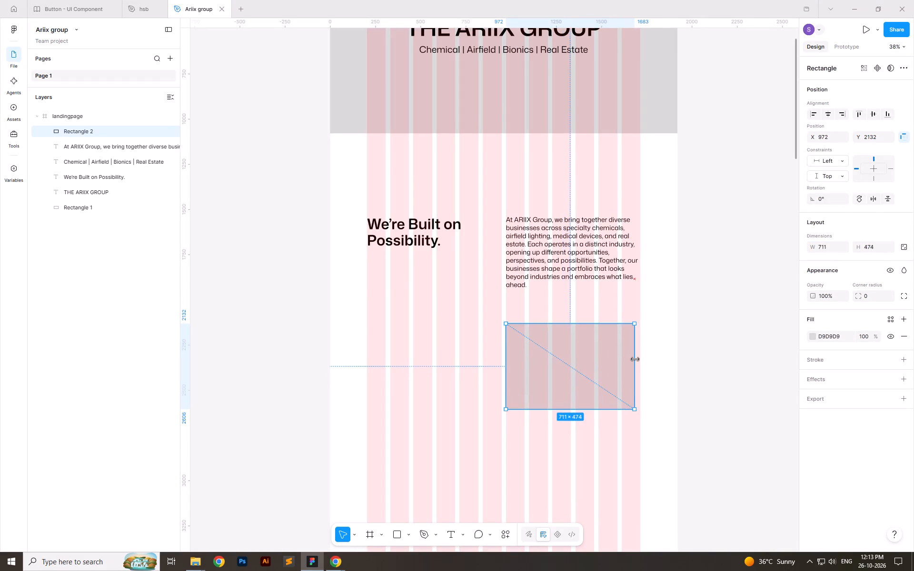
{"action": "left_click_drag", "start_coordinate": [635, 359], "coordinate": [641, 359], "text": "shift"}
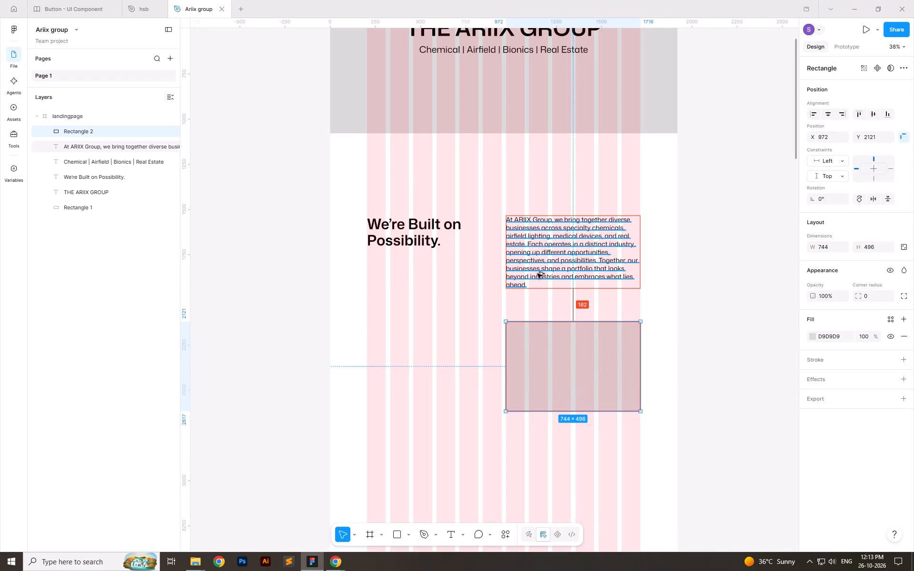
Move the grey rectangle 40 px up towards the paragraph, to Y 2081.
{"action": "key", "text": "alt+shift+Up"}
{"action": "key", "text": "alt+shift+Up"}
{"action": "key", "text": "alt+shift+Up"}
{"action": "key", "text": "alt+shift+Up"}
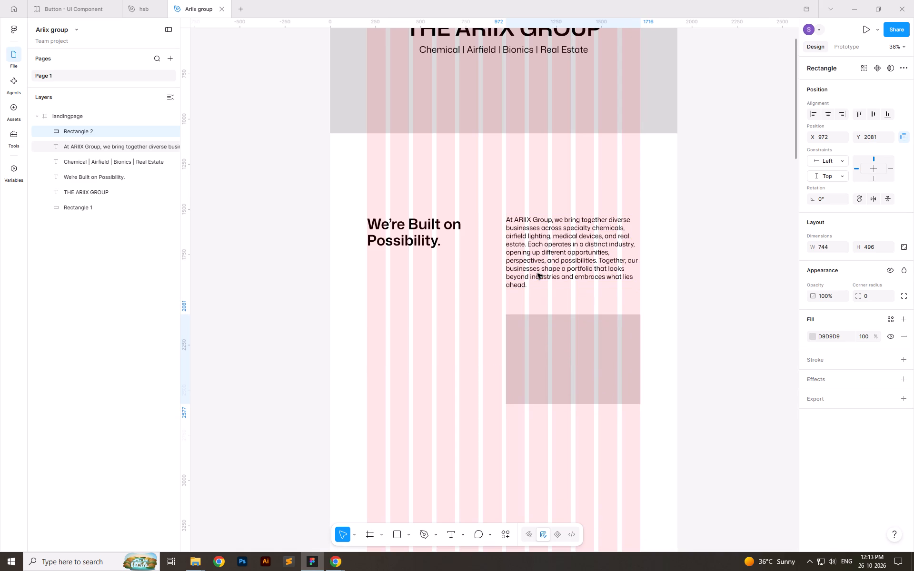
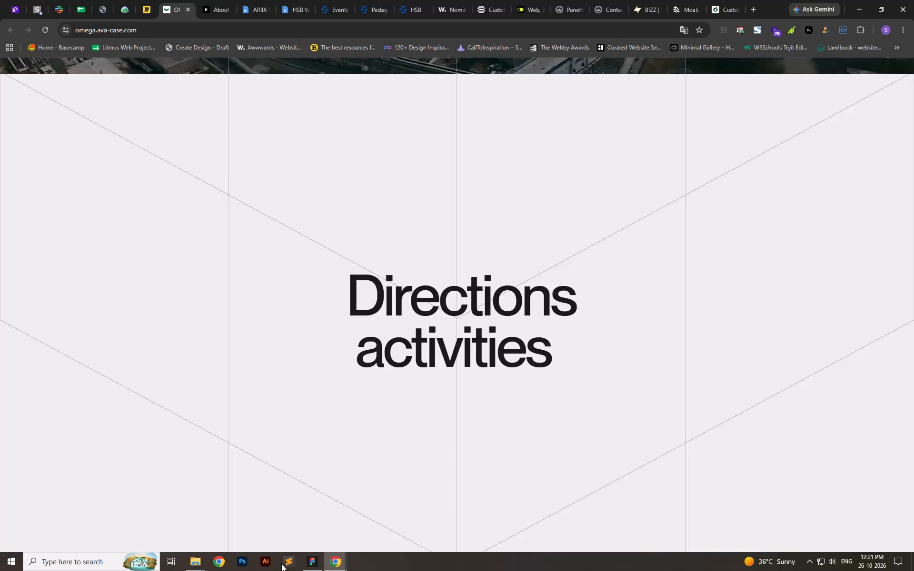
Switch to Figma and move the grey rectangle up to Y 1989, 50 px below the paragraph.
{"action": "left_click", "coordinate": [322, 563]}
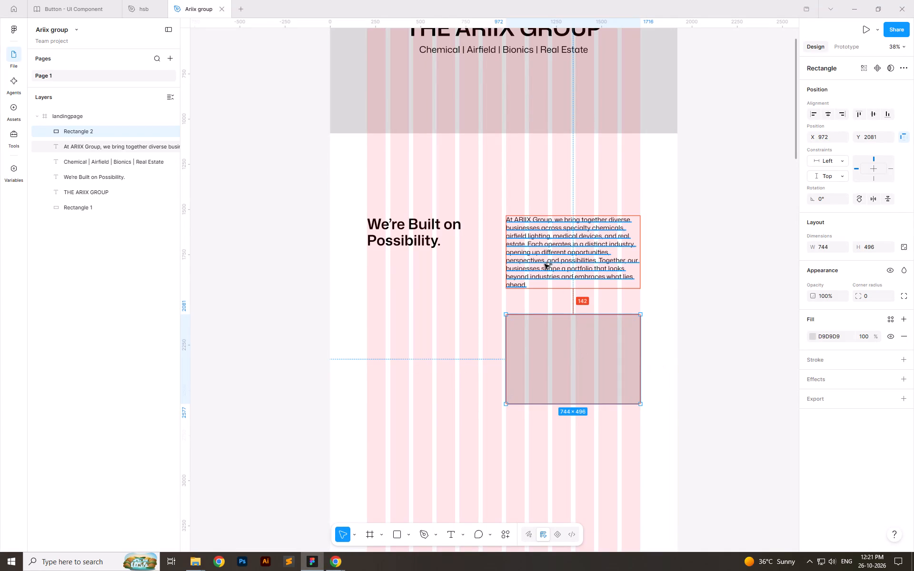
{"action": "key", "text": "alt+shift+Up"}
{"action": "key", "text": "alt+shift+Up"}
{"action": "key", "text": "alt+shift+Up"}
{"action": "key", "text": "alt+shift+Up"}
{"action": "key", "text": "alt+shift+Up"}
{"action": "key", "text": "alt+shift+Up"}
{"action": "key", "text": "alt+shift+Up"}
{"action": "key", "text": "alt+shift+Up"}
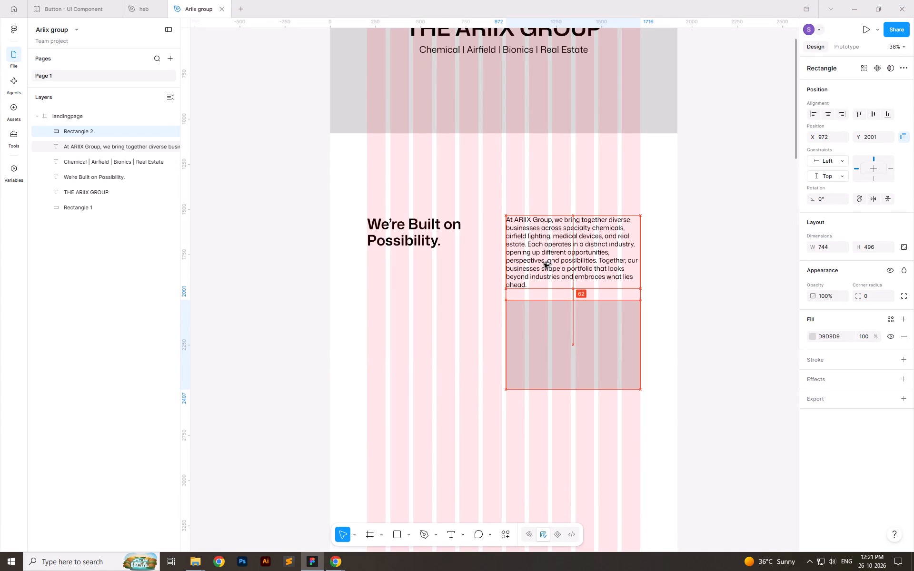
{"action": "key", "text": "alt+shift+Up"}
{"action": "key", "text": "alt+Up"}
{"action": "key", "text": "alt+Up"}
Duplicate the grey rectangle further down the page and scale the copy proportionally to about 1708 × 1138, extending it towards the frame's left edge.
{"action": "scroll", "coordinate": [429, 219], "scroll_direction": "down", "scroll_amount": 5, "text": "ctrl"}
{"action": "scroll", "coordinate": [411, 392], "scroll_direction": "up", "scroll_amount": 3, "text": "ctrl"}
{"action": "scroll", "coordinate": [529, 180], "scroll_direction": "down", "scroll_amount": 5, "text": "ctrl"}
{"action": "scroll", "coordinate": [508, 324], "scroll_direction": "up", "scroll_amount": 4, "text": "ctrl"}
{"action": "left_click_drag", "start_coordinate": [548, 141], "coordinate": [548, 143], "text": "alt"}
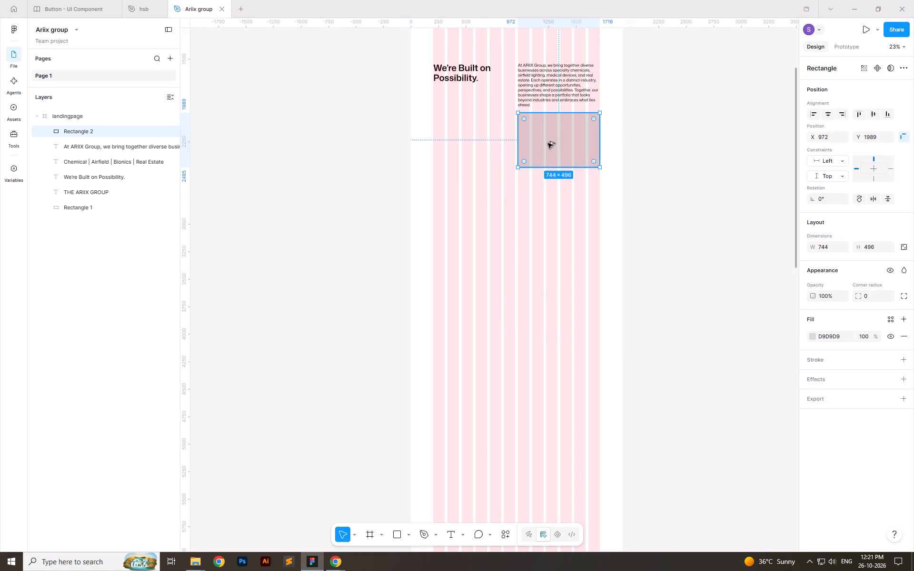
{"action": "left_click_drag", "start_coordinate": [548, 143], "coordinate": [535, 297], "text": "alt"}
{"action": "left_click_drag", "start_coordinate": [520, 297], "coordinate": [412, 299], "text": "shift"}
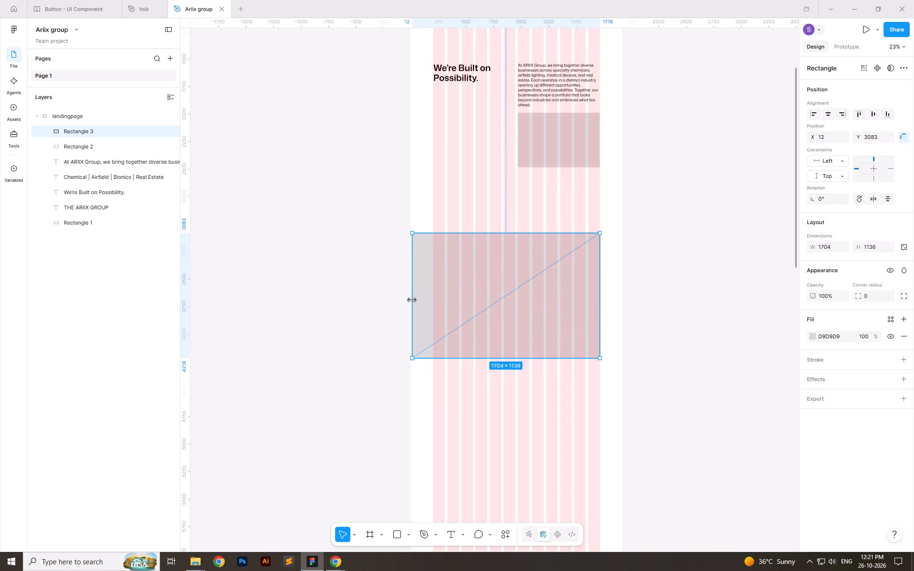
{"action": "left_click_drag", "start_coordinate": [412, 299], "coordinate": [412, 300], "text": "shift"}
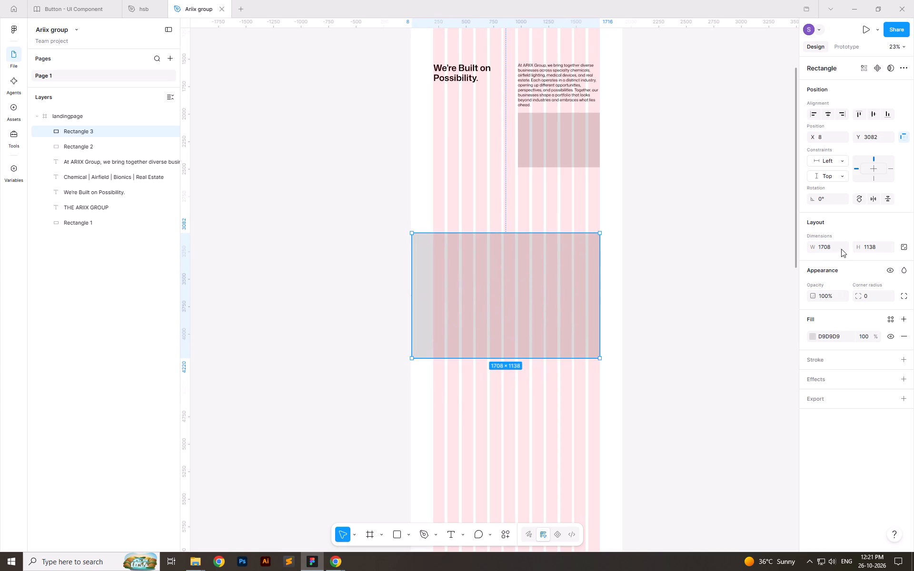
Set the lower rectangle's size to 1920 wide and 1080 high.
{"action": "left_click", "coordinate": [833, 249]}
{"action": "type", "text": "1920"}
{"action": "key", "text": "Tab"}
{"action": "type", "text": "1080"}
{"action": "key", "text": "Return"}
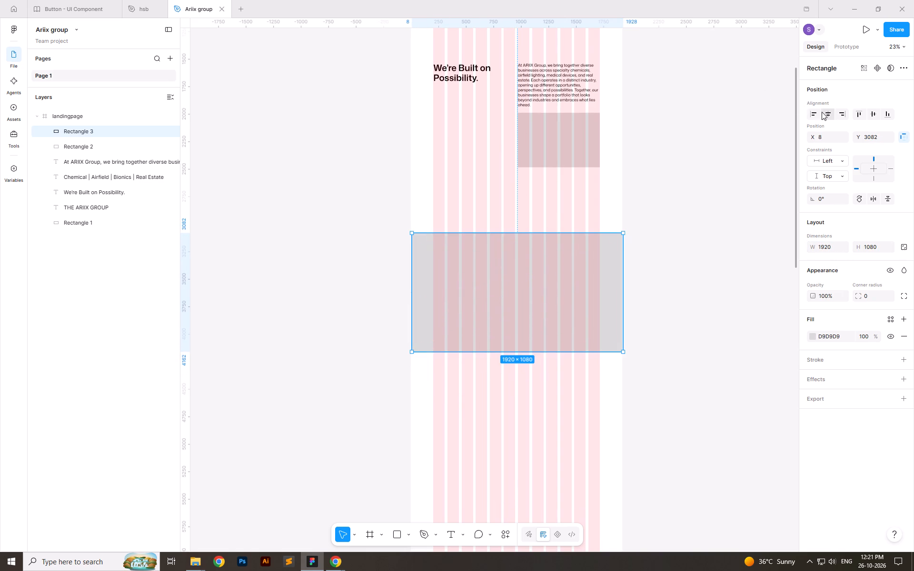
Centre the 1920 × 1080 rectangle horizontally in the frame and raise it to about Y 2760.
{"action": "left_click", "coordinate": [822, 112]}
{"action": "left_click_drag", "start_coordinate": [500, 287], "coordinate": [500, 250]}
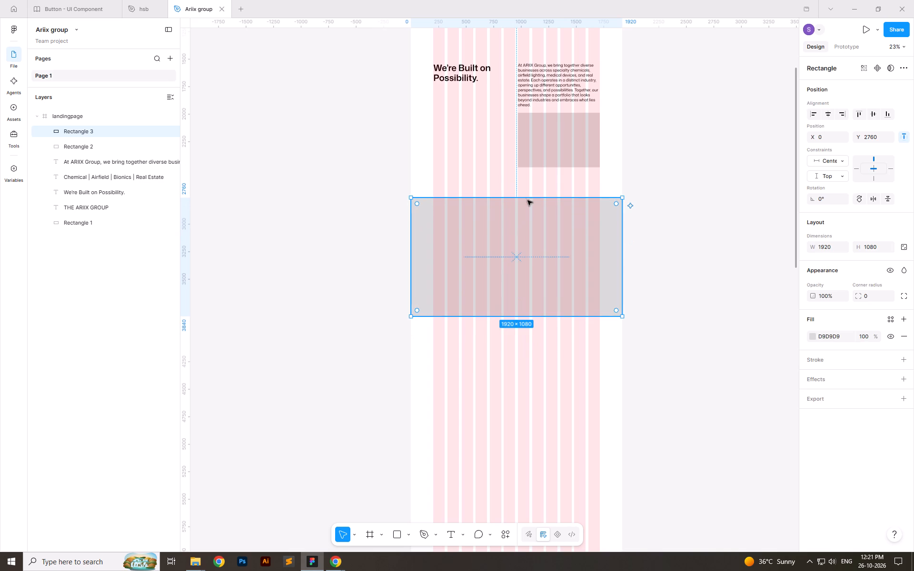
Duplicate the full-width rectangle below itself and, with its aspect ratio locked, set the copy's width to 744.
{"action": "left_click", "coordinate": [545, 156]}
{"action": "left_click_drag", "start_coordinate": [483, 272], "coordinate": [483, 405], "text": "alt+shift"}
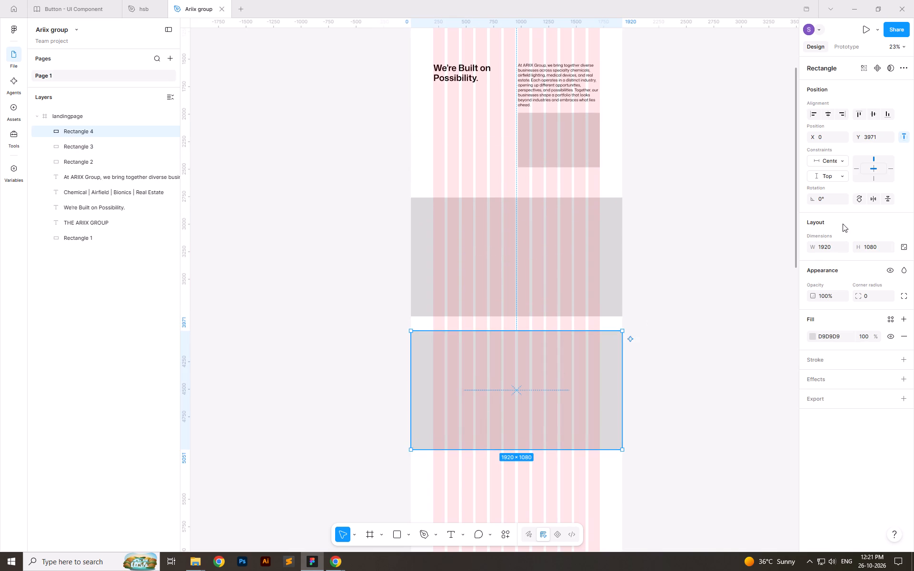
{"action": "left_click", "coordinate": [899, 246]}
{"action": "left_click", "coordinate": [829, 250]}
{"action": "type", "text": "744"}
{"action": "key", "text": "Return"}
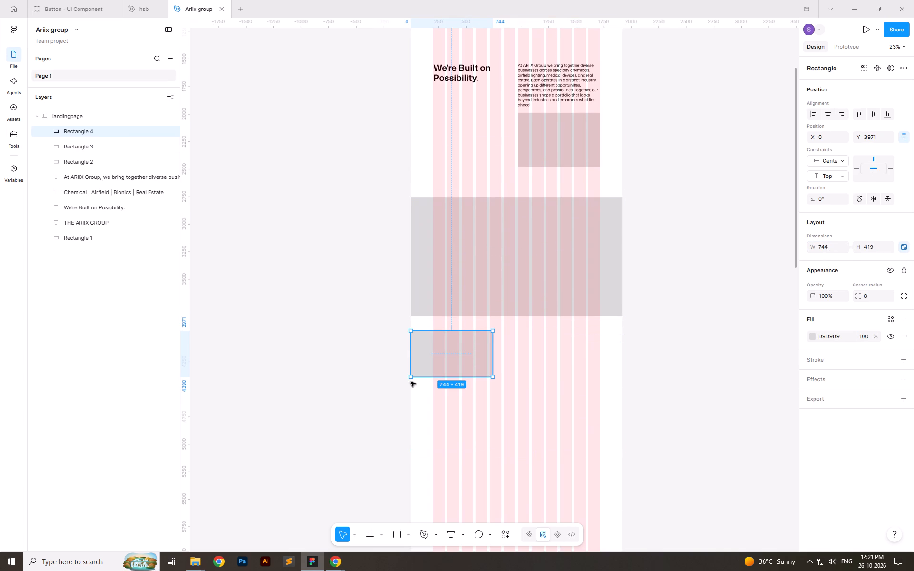
Replace the small rectangle below the paragraph with the 744-wide copy from the lower part of the page.
{"action": "left_click_drag", "start_coordinate": [445, 363], "coordinate": [553, 430]}
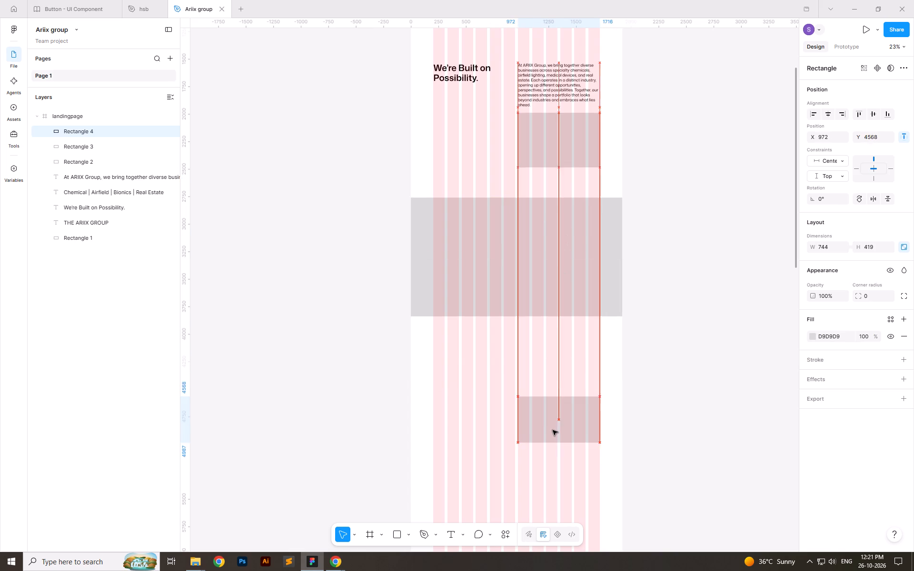
{"action": "left_click_drag", "start_coordinate": [553, 430], "coordinate": [553, 430]}
{"action": "key", "text": "ctrl+x"}
{"action": "left_click", "coordinate": [555, 151]}
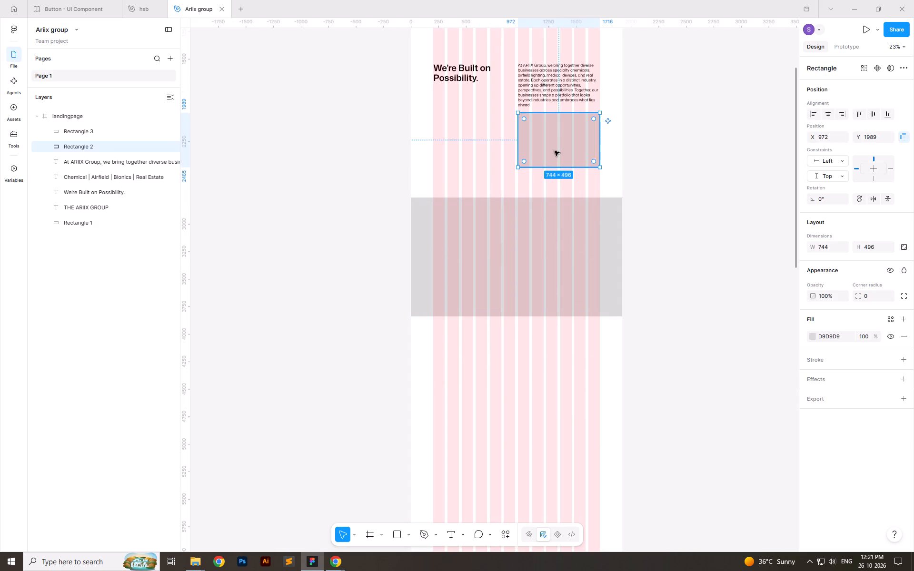
{"action": "key", "text": "ctrl+shift+r"}
{"action": "left_click", "coordinate": [658, 155]}
Move the full-width rectangle up to Y 2658, 250 px below the small rectangle, and centre it horizontally in the frame.
{"action": "left_click", "coordinate": [573, 253]}
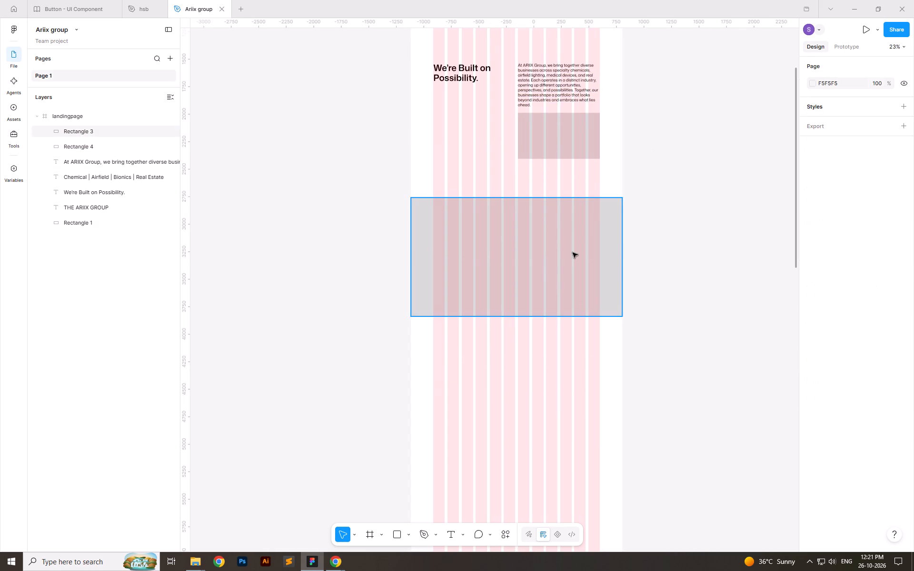
{"action": "key", "text": "alt+shift+Up"}
{"action": "key", "text": "alt+shift+Up"}
{"action": "key", "text": "alt+shift+Up"}
{"action": "key", "text": "alt+shift+Up"}
{"action": "key", "text": "alt+shift+Up"}
{"action": "key", "text": "alt+shift+Up"}
{"action": "key", "text": "alt+shift+Up"}
{"action": "key", "text": "alt+shift+Up"}
{"action": "key", "text": "alt+shift+Up"}
{"action": "key", "text": "alt+shift+Up"}
{"action": "key", "text": "alt+shift+Up"}
{"action": "key", "text": "alt+shift+Up"}
{"action": "key", "text": "alt+shift+Up"}
{"action": "key", "text": "alt+shift+Up"}
{"action": "key", "text": "alt+shift+Up"}
{"action": "key", "text": "alt+shift+Up"}
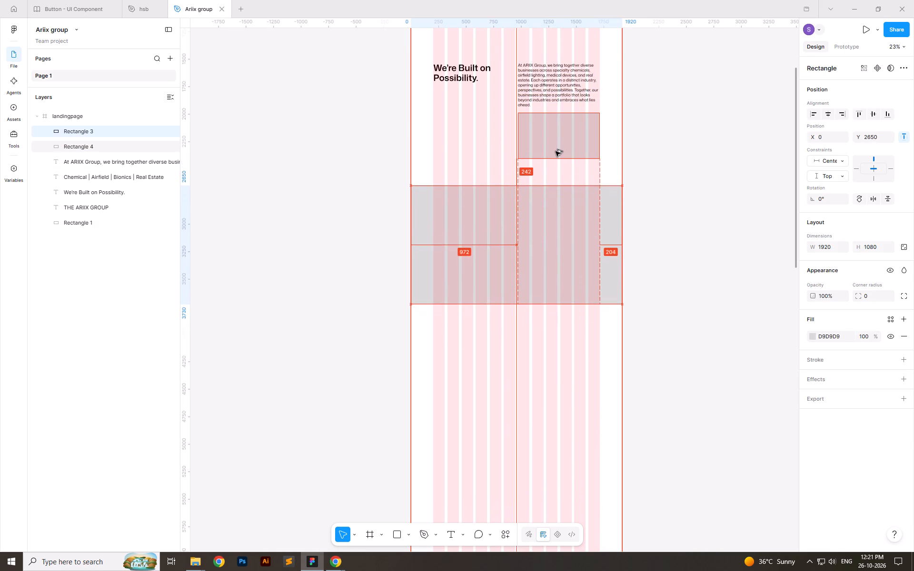
{"action": "key", "text": "alt+shift+Down"}
{"action": "key", "text": "alt+shift+Down"}
{"action": "key", "text": "alt+shift+Down"}
{"action": "key", "text": "alt+shift+Down"}
{"action": "key", "text": "alt+shift+Down"}
{"action": "key", "text": "alt+shift+Down"}
{"action": "key", "text": "alt+Up"}
{"action": "key", "text": "alt+Up"}
{"action": "left_click", "coordinate": [694, 218]}
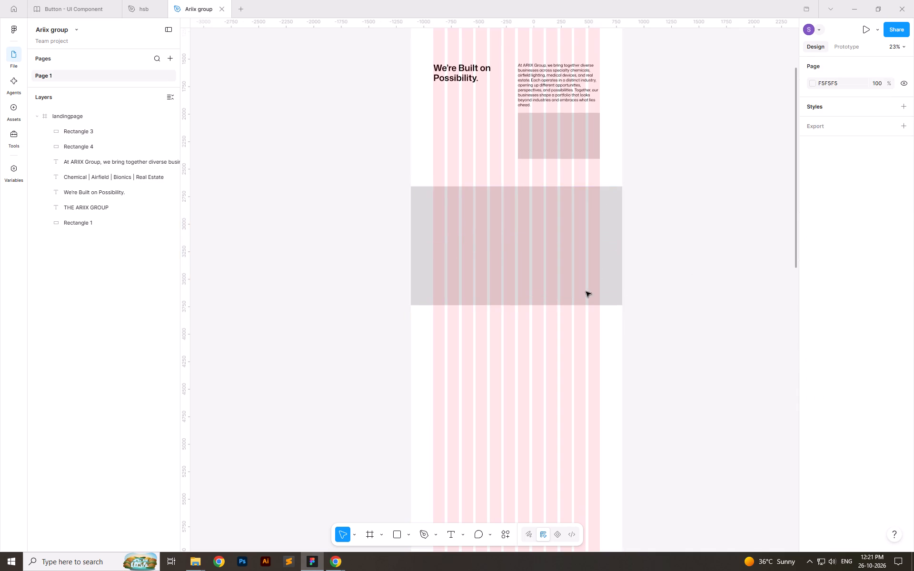
{"action": "left_click", "coordinate": [554, 287]}
{"action": "left_click", "coordinate": [829, 116]}
{"action": "left_click", "coordinate": [655, 254]}
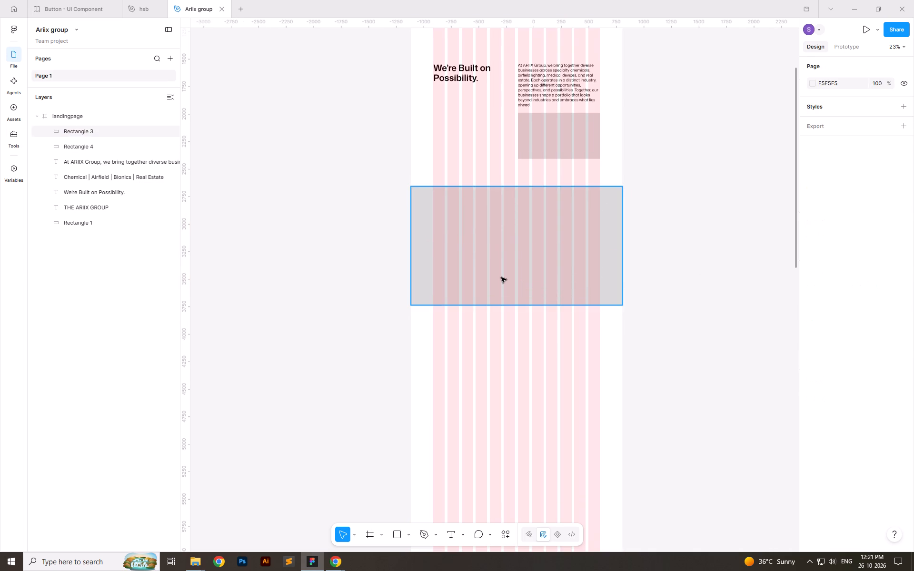
Move the "We're Built on Possibility." heading, paragraph and both rectangles up together to Y 1330, 250 px below the hero rectangle.
{"action": "scroll", "coordinate": [497, 363], "scroll_direction": "down", "scroll_amount": 5, "text": "ctrl"}
{"action": "scroll", "coordinate": [488, 278], "scroll_direction": "up", "scroll_amount": 5, "text": "ctrl"}
{"action": "left_click_drag", "start_coordinate": [427, 128], "coordinate": [620, 255], "text": "ctrl"}
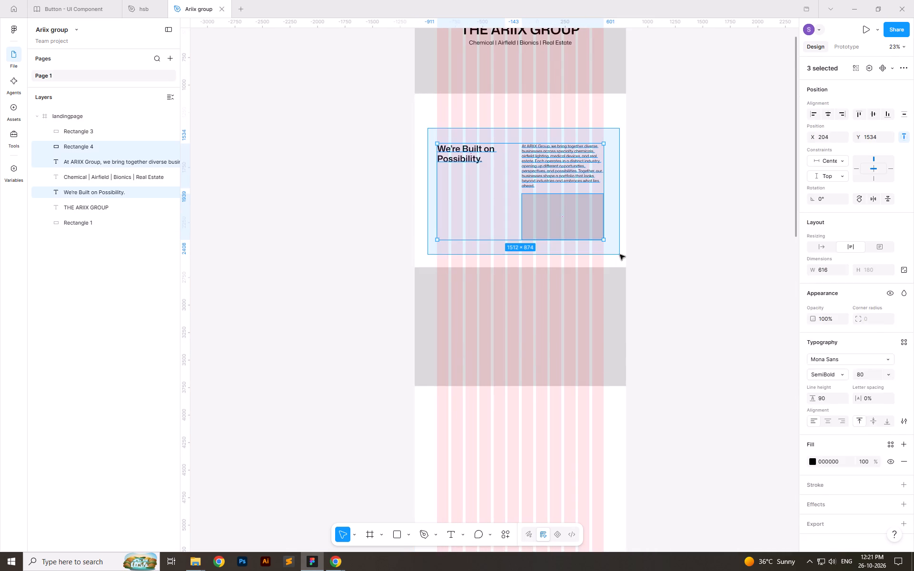
{"action": "left_click_drag", "start_coordinate": [620, 255], "coordinate": [620, 255], "text": "ctrl"}
{"action": "left_click", "coordinate": [611, 327], "text": "shift"}
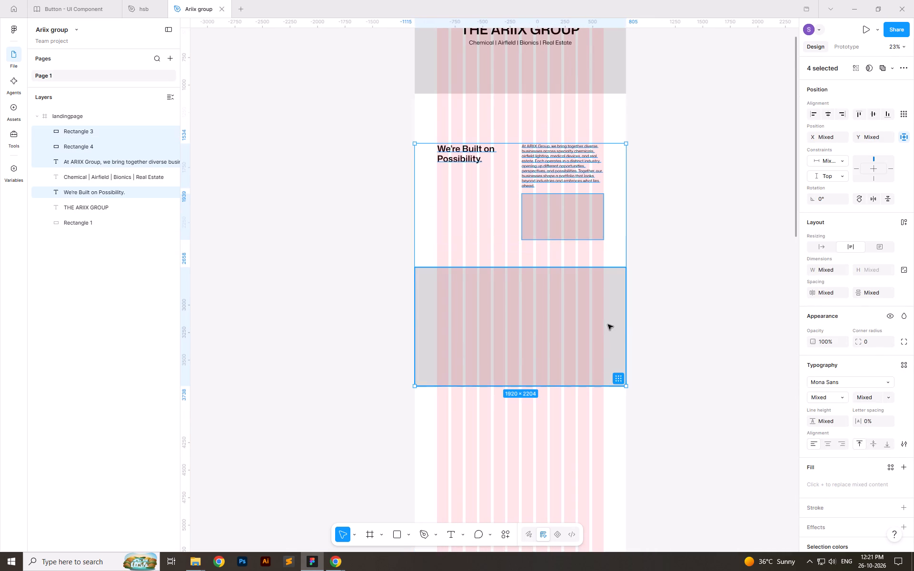
{"action": "left_click_drag", "start_coordinate": [558, 169], "coordinate": [559, 145]}
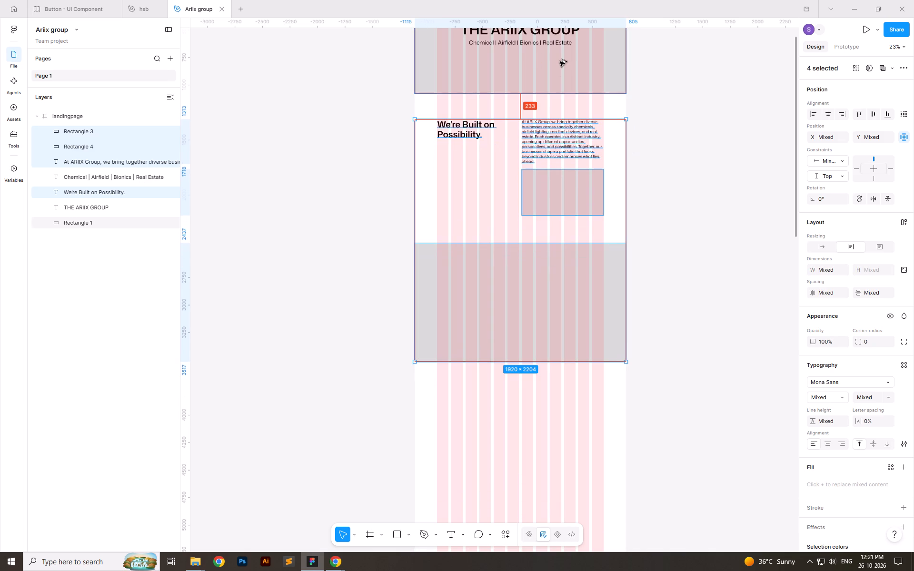
{"action": "key", "text": "alt+shift+Down"}
{"action": "key", "text": "alt+shift+Down"}
{"action": "key", "text": "alt+Up"}
{"action": "key", "text": "alt+Up"}
{"action": "key", "text": "alt+Up"}
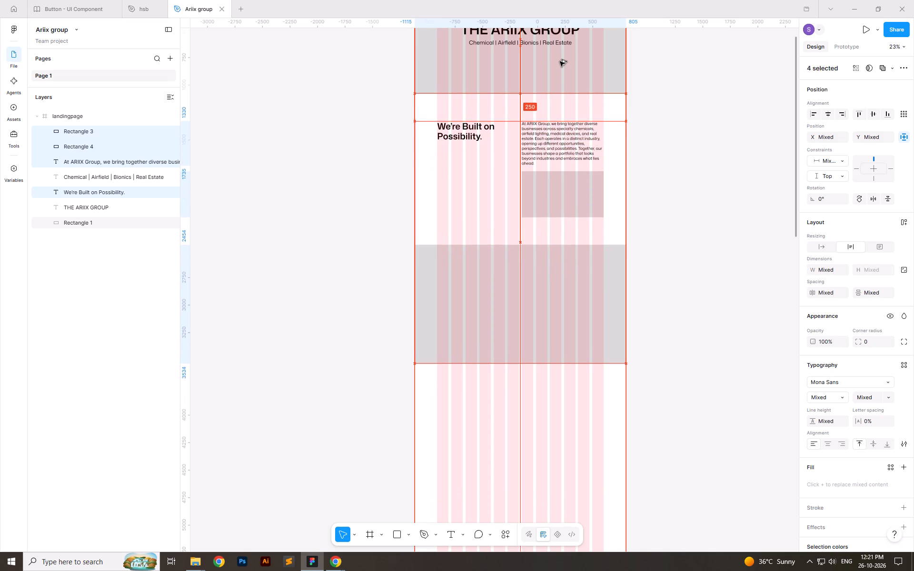
{"action": "left_click", "coordinate": [680, 283]}
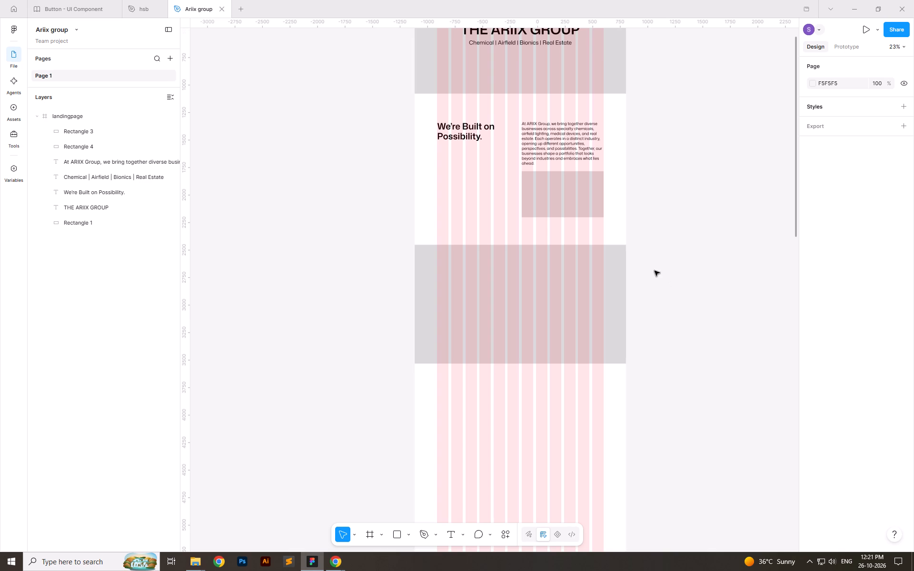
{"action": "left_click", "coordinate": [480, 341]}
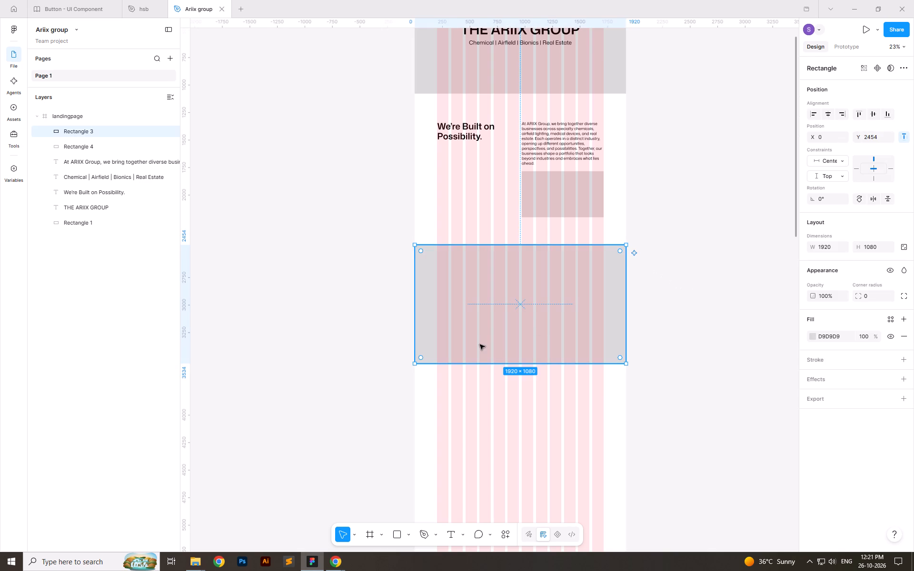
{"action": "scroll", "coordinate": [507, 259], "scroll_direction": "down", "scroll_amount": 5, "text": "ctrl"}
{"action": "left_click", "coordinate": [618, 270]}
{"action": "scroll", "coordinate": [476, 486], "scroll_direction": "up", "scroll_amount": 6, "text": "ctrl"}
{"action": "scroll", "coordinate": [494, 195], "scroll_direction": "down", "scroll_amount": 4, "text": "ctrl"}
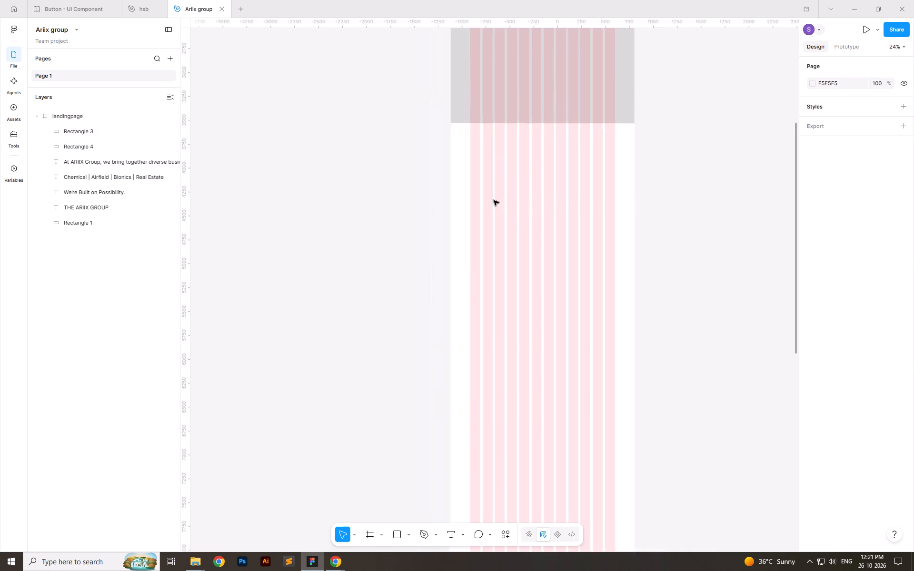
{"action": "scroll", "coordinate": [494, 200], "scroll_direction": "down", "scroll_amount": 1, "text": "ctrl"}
Copy the heading "Four Companies. Four Ways to Make a Difference." from the ARIIX Group- Landing Page document in Chrome.
{"action": "key", "text": "alt+Tab"}
{"action": "key", "text": "alt+Tab"}
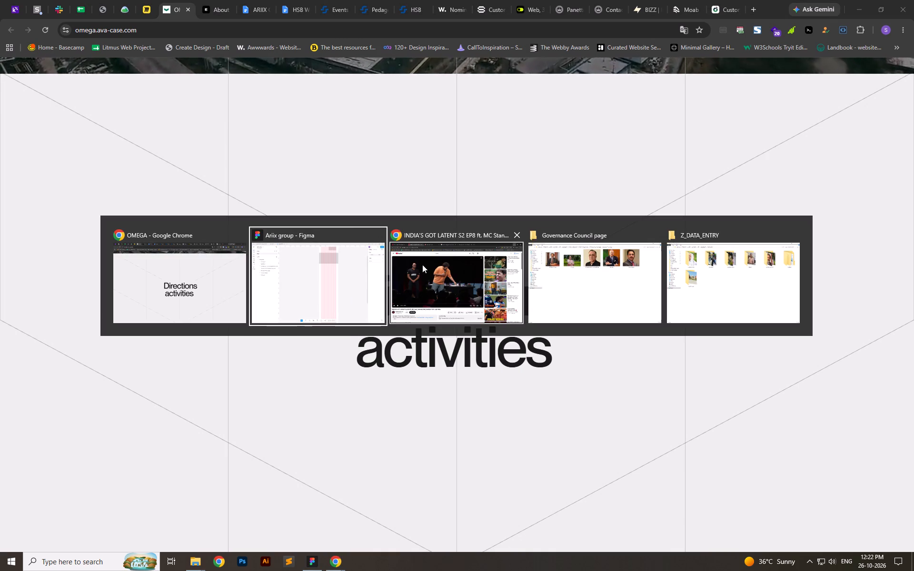
{"action": "left_click", "coordinate": [165, 282], "text": "alt"}
{"action": "left_click", "coordinate": [260, 0]}
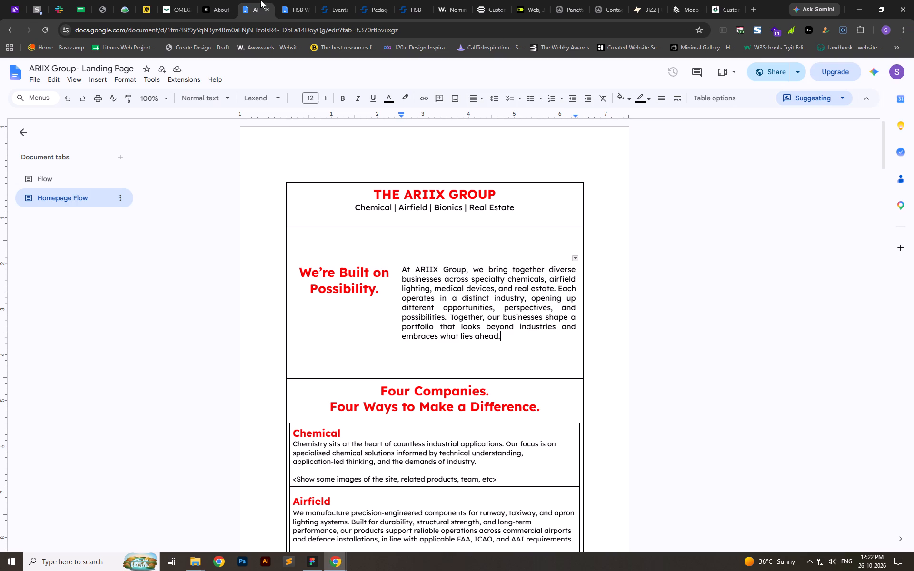
{"action": "left_click_drag", "start_coordinate": [379, 394], "coordinate": [540, 409]}
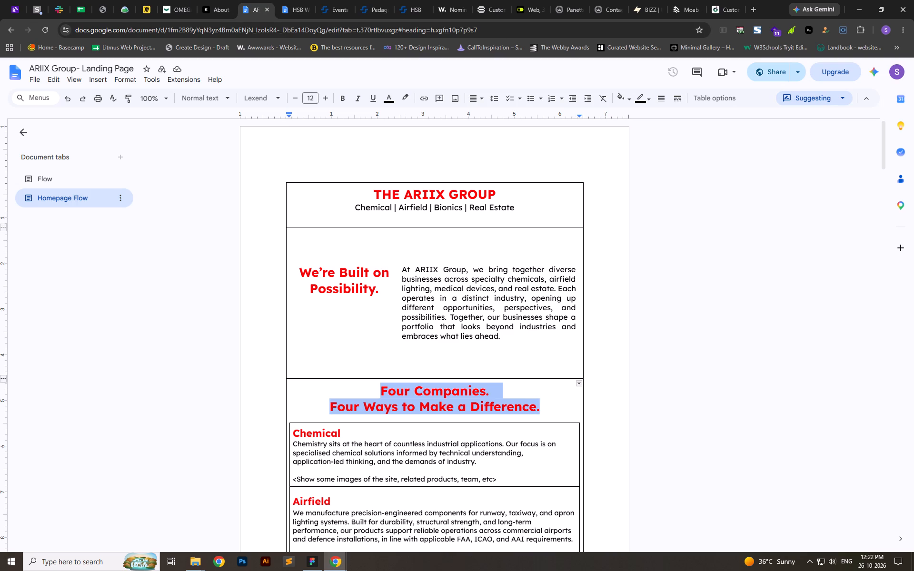
{"action": "left_click_drag", "start_coordinate": [540, 409], "coordinate": [542, 409]}
{"action": "key", "text": "ctrl+c"}
In Figma, duplicate the "We're Built on Possibility." heading below the full-width rectangle at Y 4102 and replace its text with the copied heading.
{"action": "key", "text": "alt+Tab"}
{"action": "left_click", "coordinate": [676, 268]}
{"action": "scroll", "coordinate": [558, 325], "scroll_direction": "down", "scroll_amount": 5, "text": "ctrl"}
{"action": "scroll", "coordinate": [564, 141], "scroll_direction": "up", "scroll_amount": 4, "text": "ctrl"}
{"action": "left_click", "coordinate": [488, 163]}
{"action": "left_click_drag", "start_coordinate": [491, 162], "coordinate": [491, 324], "text": "alt+shift"}
{"action": "double_click", "coordinate": [491, 324], "text": "shift"}
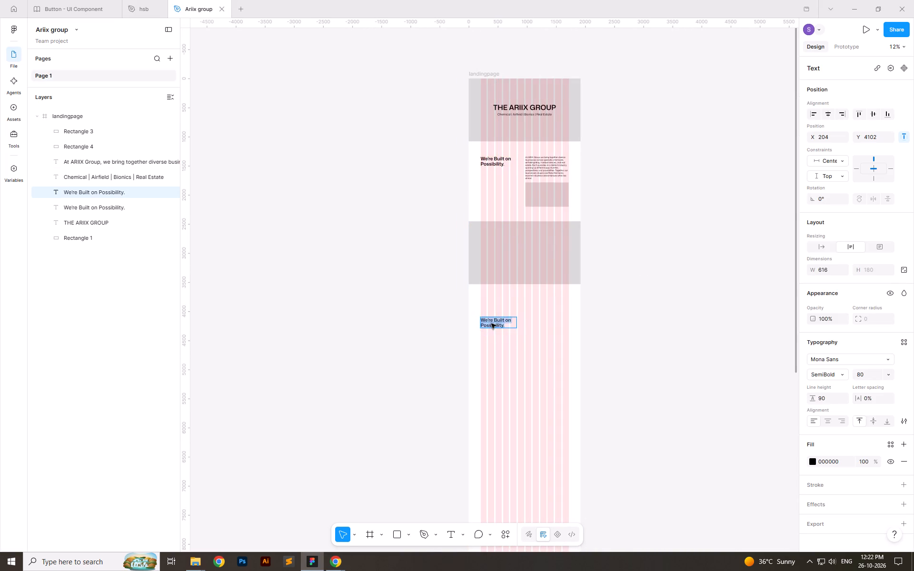
{"action": "key", "text": "ctrl+v"}
Centre-align the text of the "Four Companies. Four Ways to Make a Difference." heading.
{"action": "scroll", "coordinate": [523, 337], "scroll_direction": "up", "scroll_amount": 12, "text": "ctrl"}
{"action": "left_click", "coordinate": [832, 423]}
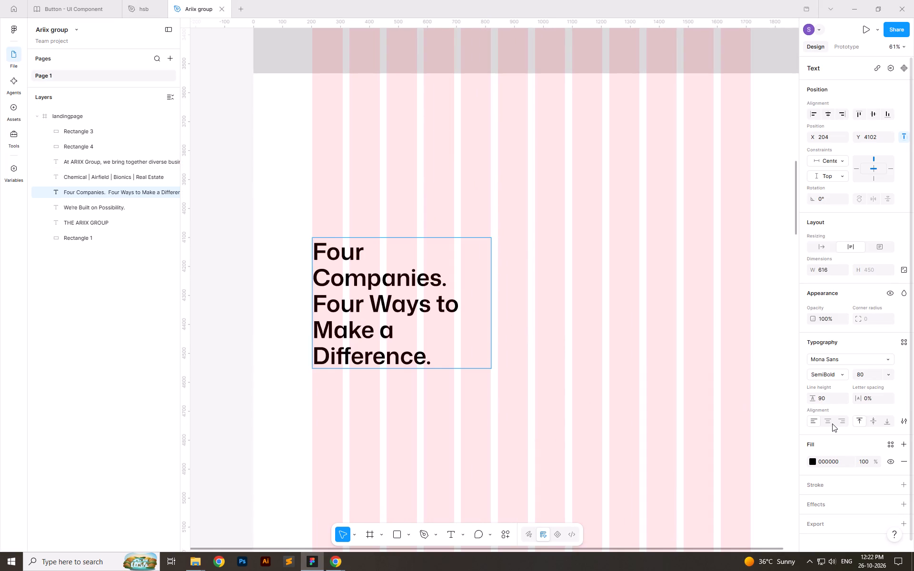
{"action": "left_click", "coordinate": [592, 335]}
Widen the "Four Companies." heading's text box to about 1384 so it fits on two lines, and centre it horizontally in the frame.
{"action": "left_click_drag", "start_coordinate": [492, 323], "coordinate": [585, 324]}
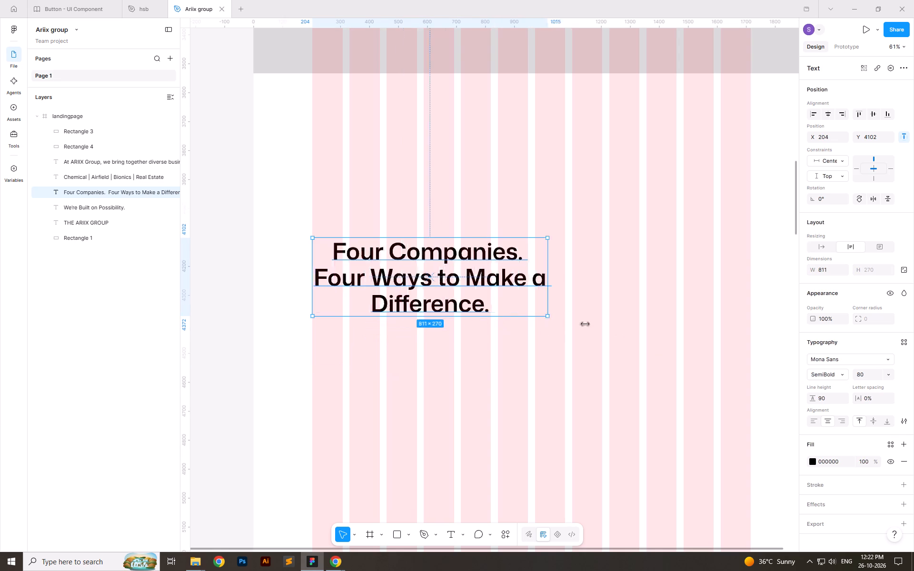
{"action": "left_click_drag", "start_coordinate": [585, 324], "coordinate": [693, 316]}
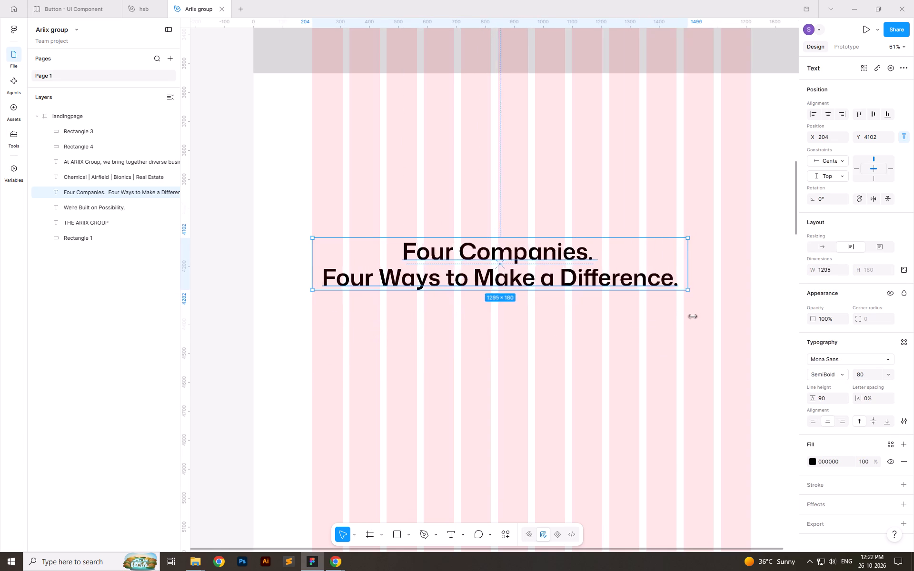
{"action": "left_click_drag", "start_coordinate": [693, 316], "coordinate": [714, 315]}
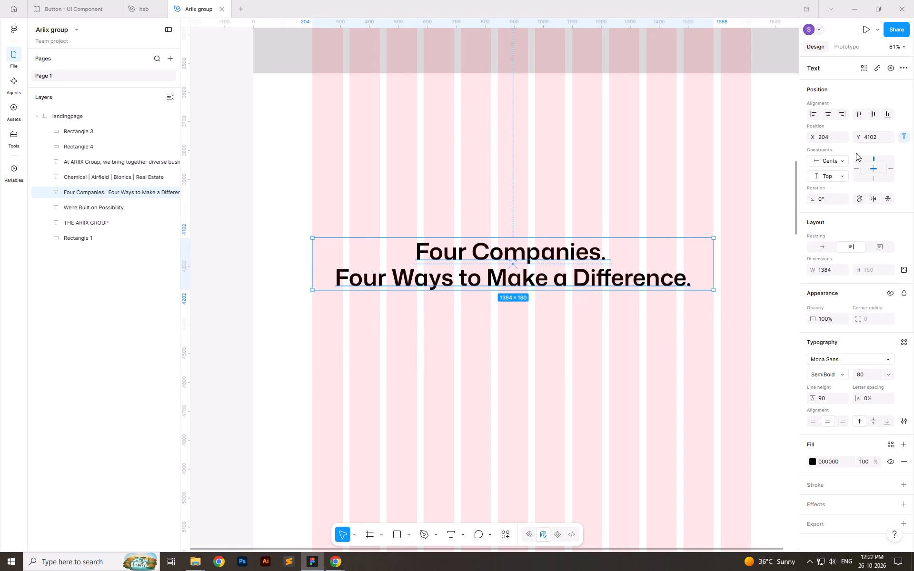
{"action": "left_click", "coordinate": [832, 115]}
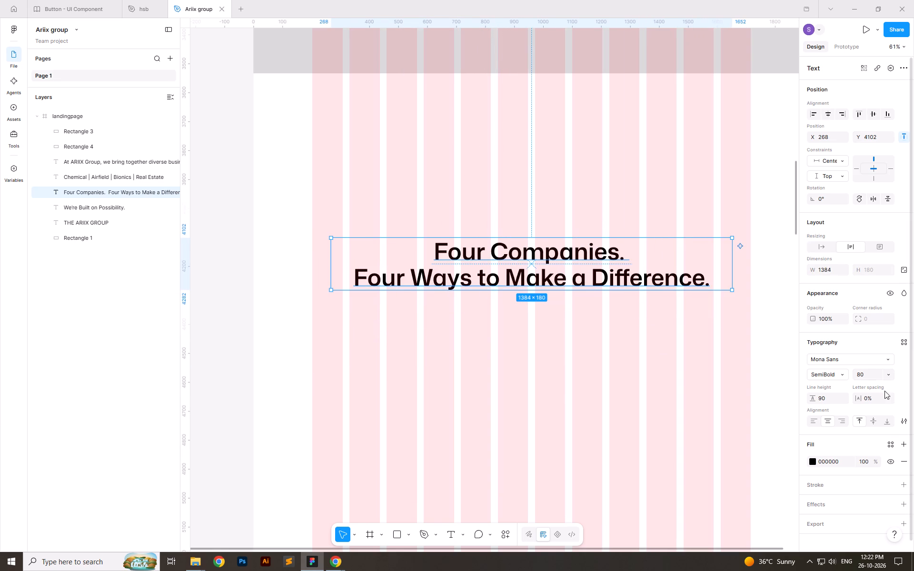
Move the "Four Companies." heading up so it sits 250 px below the full-width rectangle.
{"action": "scroll", "coordinate": [570, 357], "scroll_direction": "down", "scroll_amount": 6, "text": "ctrl"}
{"action": "left_click_drag", "start_coordinate": [566, 320], "coordinate": [569, 266]}
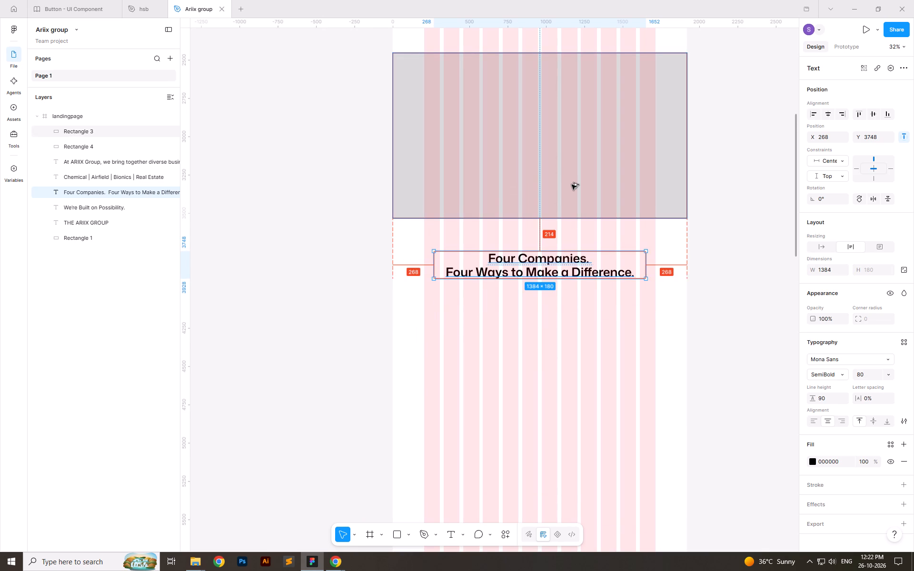
{"action": "key", "text": "alt+shift+Up"}
{"action": "key", "text": "alt+shift+Down"}
{"action": "key", "text": "alt+shift+Down"}
{"action": "key", "text": "alt+shift+Down"}
{"action": "key", "text": "alt+shift+Down"}
{"action": "key", "text": "alt+shift+Down"}
{"action": "key", "text": "alt+Up"}
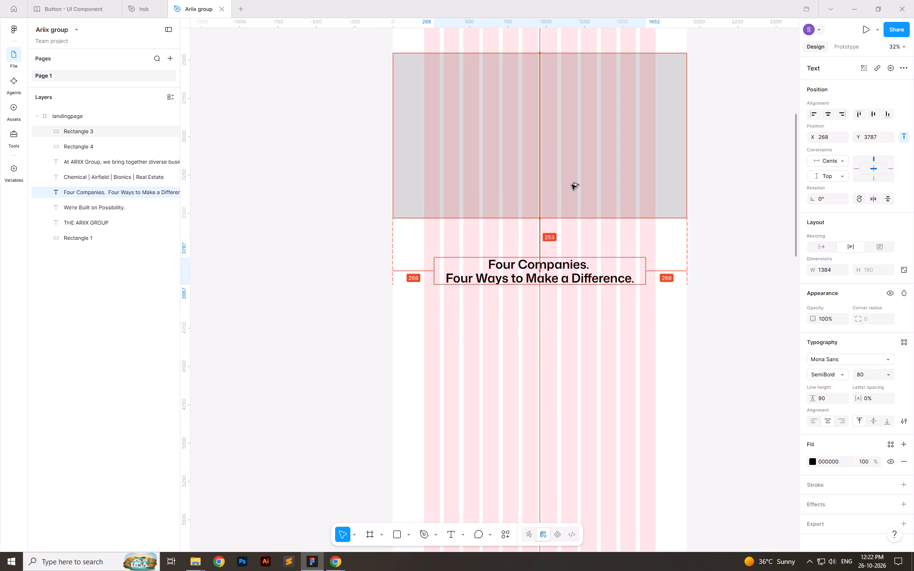
{"action": "key", "text": "alt+Up"}
{"action": "key", "text": "alt+Up"}
{"action": "key", "text": "alt+Up"}
{"action": "left_click", "coordinate": [646, 351]}
{"action": "scroll", "coordinate": [547, 201], "scroll_direction": "down", "scroll_amount": 4, "text": "ctrl"}
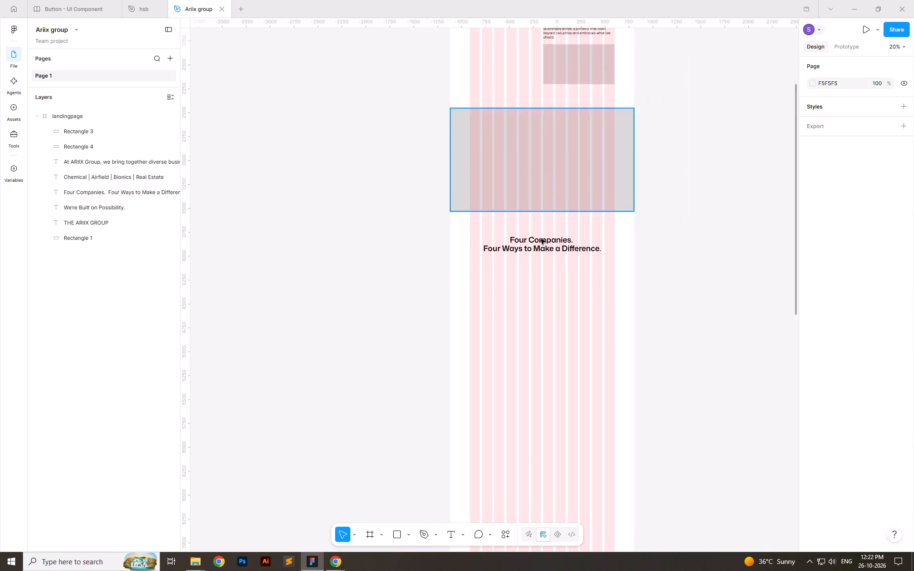
Switch to Chrome and examine the layout of the "Directions activities" section on the Omega reference site.
{"action": "scroll", "coordinate": [541, 239], "scroll_direction": "down", "scroll_amount": 1, "text": "ctrl"}
{"action": "scroll", "coordinate": [541, 309], "scroll_direction": "up", "scroll_amount": 3, "text": "ctrl"}
{"action": "key", "text": "alt+Tab"}
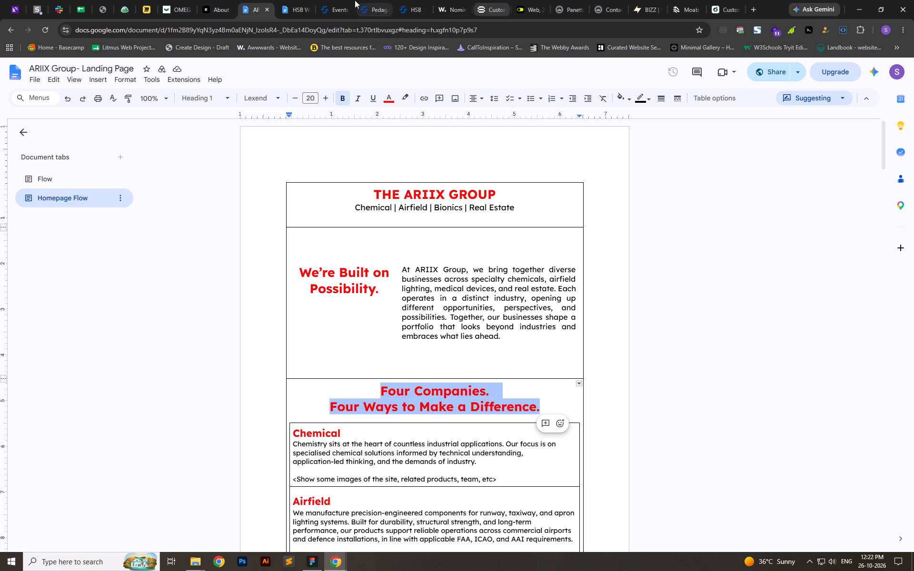
{"action": "left_click", "coordinate": [184, 0]}
{"action": "scroll", "coordinate": [463, 332], "scroll_direction": "down", "scroll_amount": 9}
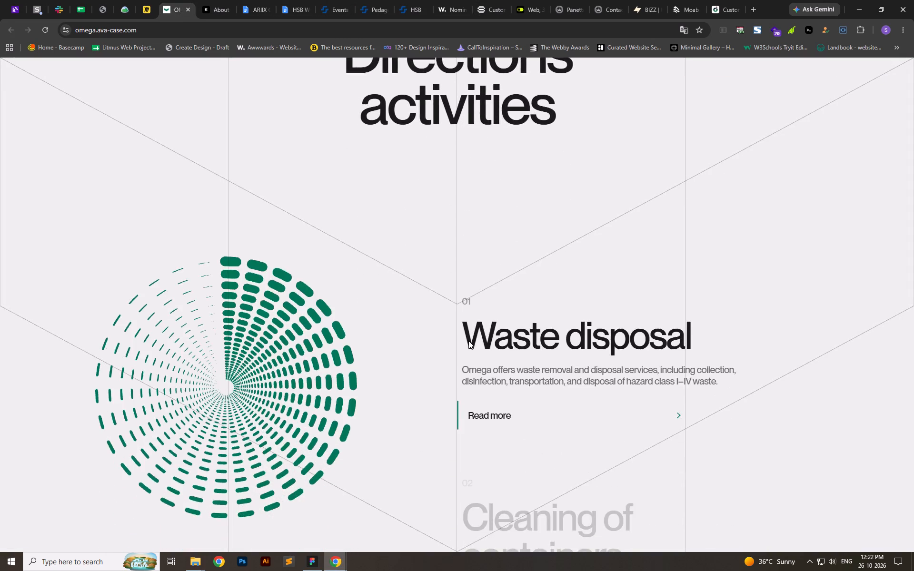
{"action": "scroll", "coordinate": [468, 341], "scroll_direction": "down", "scroll_amount": 6}
In Figma, draw a tall grey rectangle about 360 × 606 below the "Four Companies." heading, at about Y 4218.
{"action": "key", "text": "alt+Tab"}
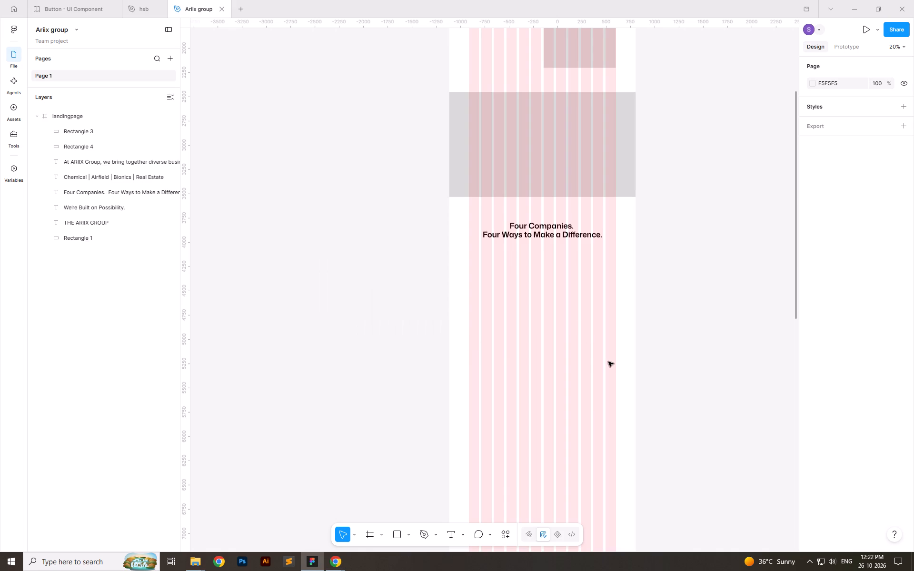
{"action": "scroll", "coordinate": [576, 311], "scroll_direction": "up", "scroll_amount": 5, "text": "ctrl"}
{"action": "left_click", "coordinate": [509, 179]}
{"action": "left_click", "coordinate": [717, 258]}
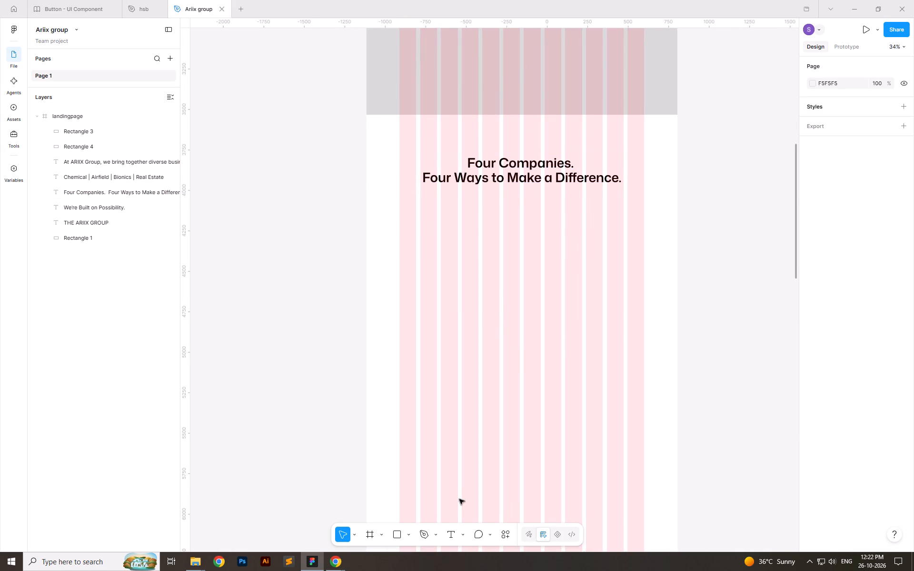
{"action": "left_click", "coordinate": [398, 536]}
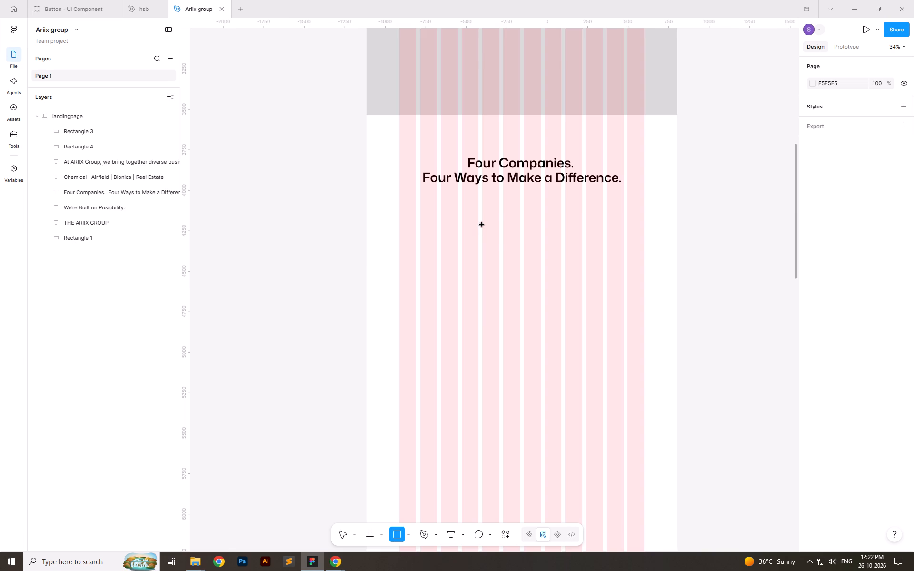
{"action": "left_click_drag", "start_coordinate": [482, 226], "coordinate": [541, 324]}
{"action": "left_click", "coordinate": [482, 289]}
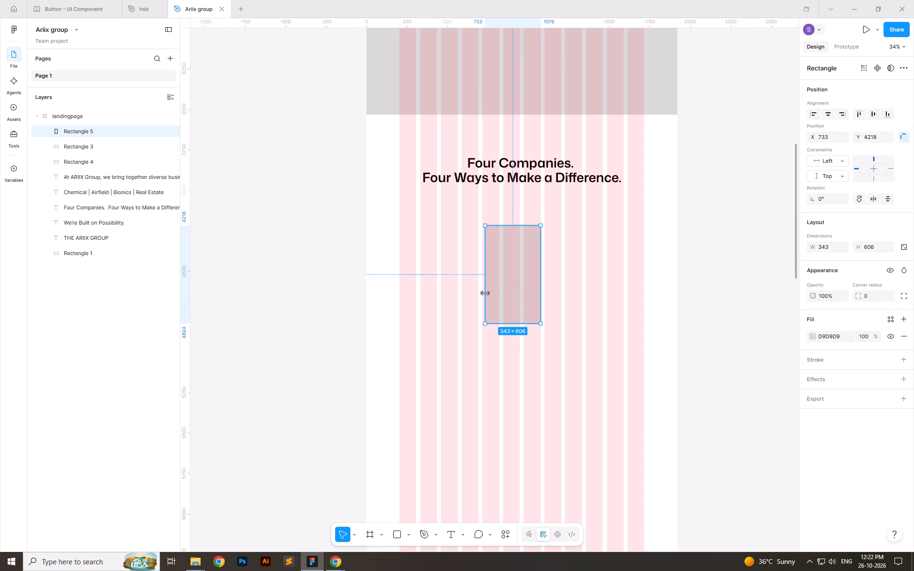
Duplicate the 360 × 606 rectangle into a row of four with 24 px gaps, spanning the column grid from X 204.
{"action": "left_click_drag", "start_coordinate": [505, 290], "coordinate": [421, 286], "text": "alt"}
{"action": "left_click_drag", "start_coordinate": [526, 273], "coordinate": [507, 273]}
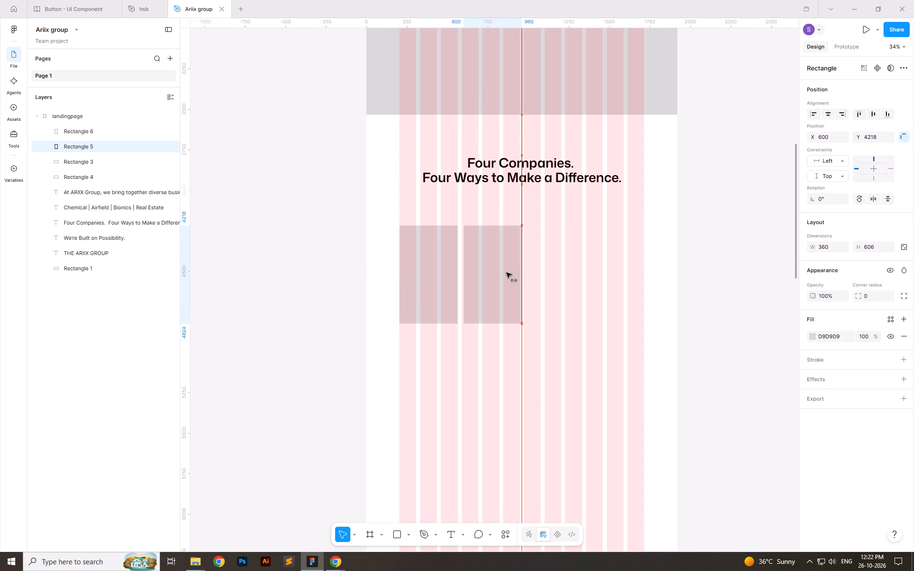
{"action": "left_click_drag", "start_coordinate": [507, 273], "coordinate": [505, 273]}
{"action": "left_click_drag", "start_coordinate": [475, 264], "coordinate": [538, 262], "text": "alt+shift"}
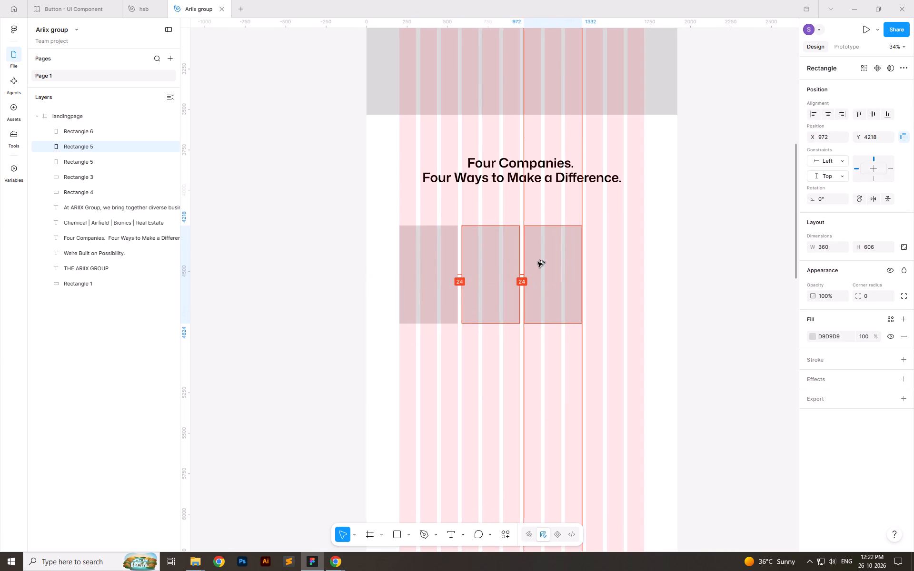
{"action": "left_click_drag", "start_coordinate": [538, 262], "coordinate": [538, 262], "text": "alt+shift"}
{"action": "key", "text": "ctrl+d"}
Move all four rectangles up together to Y 4014, 50 px below the "Four Companies." heading.
{"action": "left_click", "coordinate": [538, 290]}
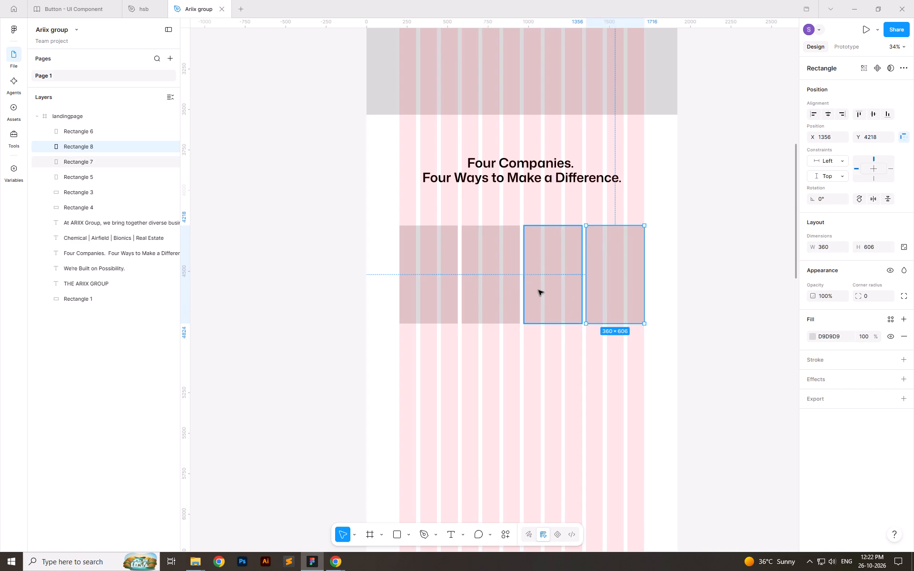
{"action": "left_click", "coordinate": [620, 297]}
{"action": "left_click", "coordinate": [544, 298], "text": "shift"}
{"action": "left_click", "coordinate": [492, 297], "text": "shift"}
{"action": "left_click", "coordinate": [422, 289], "text": "shift"}
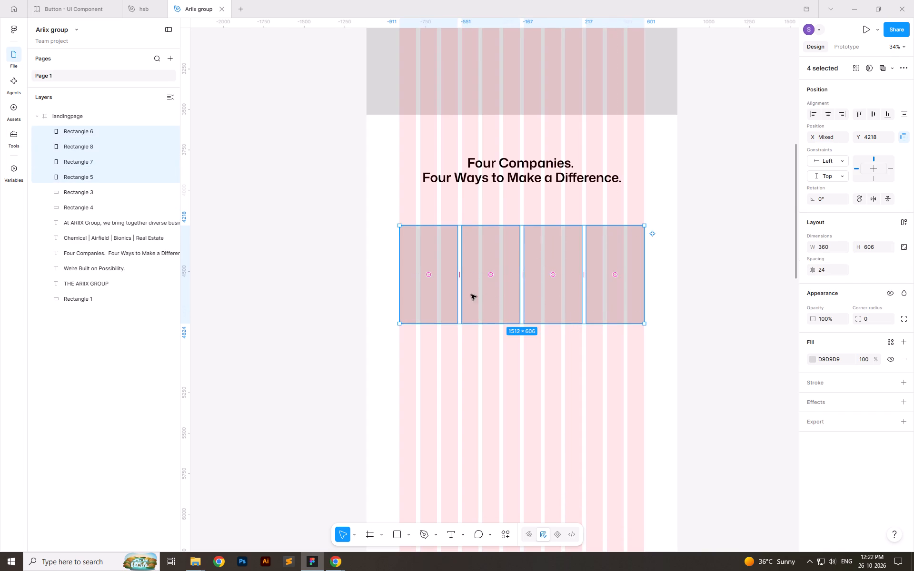
{"action": "left_click_drag", "start_coordinate": [471, 295], "coordinate": [474, 269]}
{"action": "key", "text": "alt+shift+Up"}
{"action": "key", "text": "alt+shift+Up"}
{"action": "key", "text": "alt+shift+Up"}
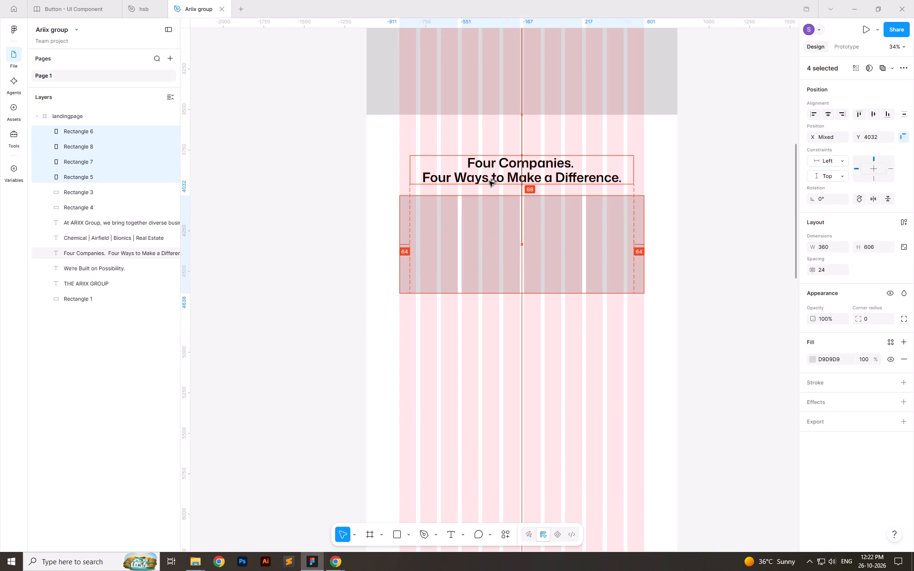
{"action": "key", "text": "alt+shift+Up"}
{"action": "key", "text": "alt+shift+Up"}
{"action": "key", "text": "alt+Down"}
{"action": "key", "text": "alt+Down"}
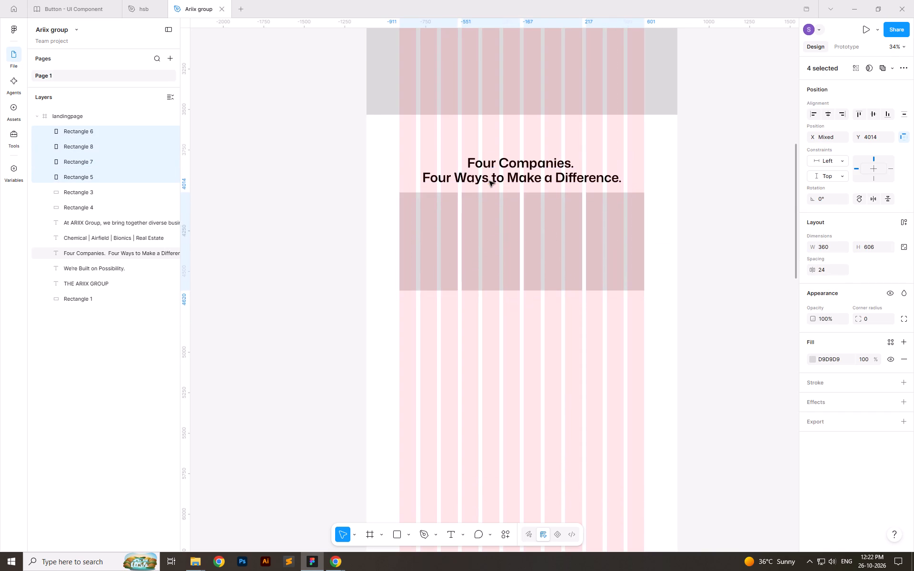
{"action": "left_click", "coordinate": [718, 262]}
Shorten the four rectangles below the heading to a height of 460, keeping their top edges in place.
{"action": "left_click", "coordinate": [434, 265]}
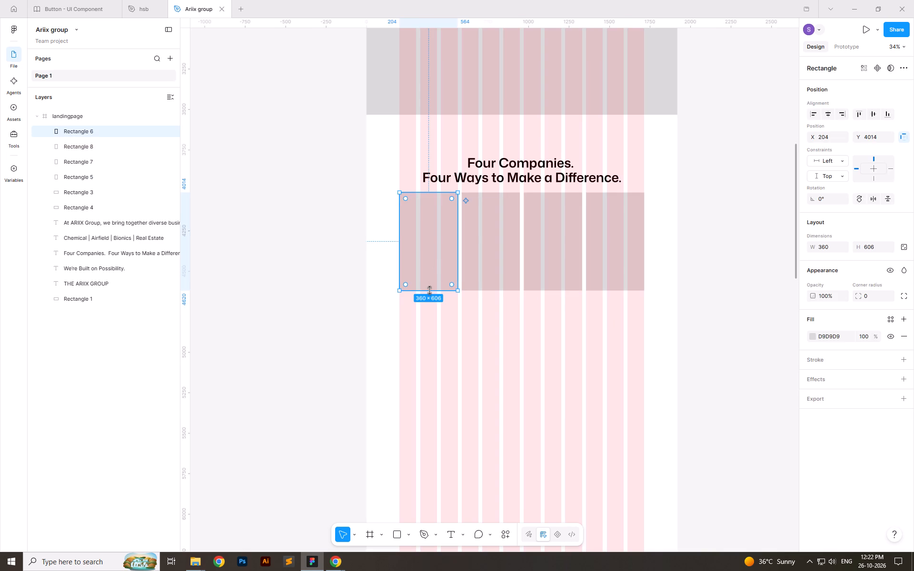
{"action": "left_click_drag", "start_coordinate": [429, 290], "coordinate": [435, 267]}
{"action": "left_click", "coordinate": [414, 363]}
{"action": "left_click", "coordinate": [492, 234]}
{"action": "left_click", "coordinate": [539, 241], "text": "shift"}
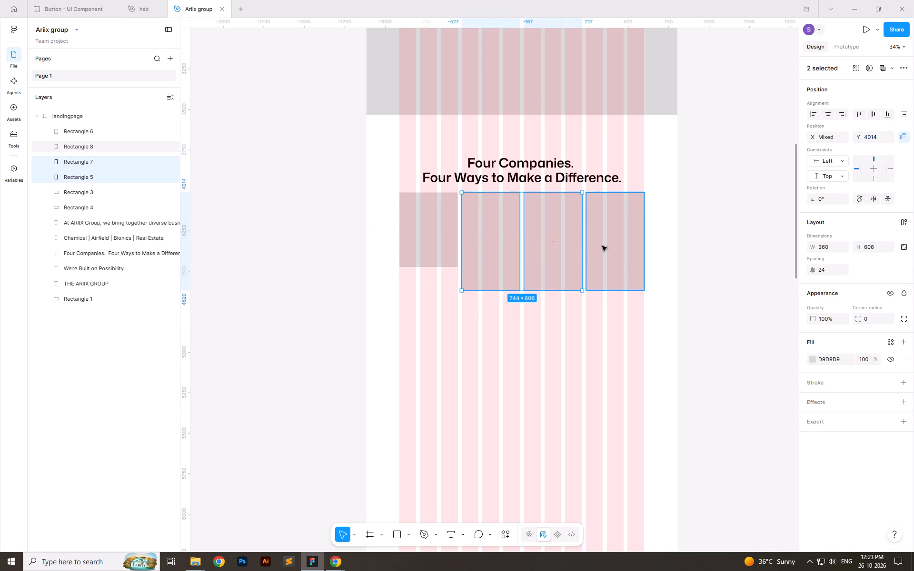
{"action": "left_click", "coordinate": [606, 246], "text": "shift"}
{"action": "left_click_drag", "start_coordinate": [563, 293], "coordinate": [557, 266]}
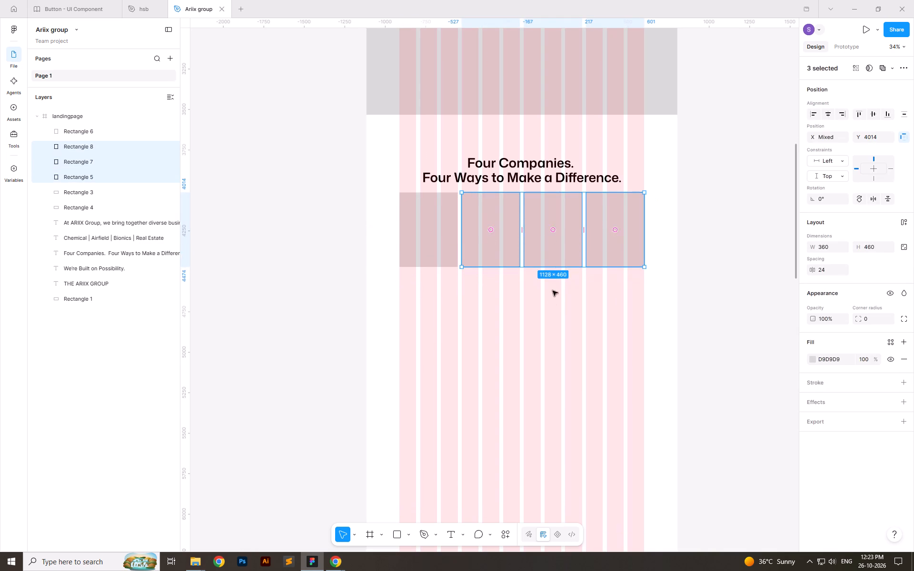
{"action": "left_click", "coordinate": [549, 305]}
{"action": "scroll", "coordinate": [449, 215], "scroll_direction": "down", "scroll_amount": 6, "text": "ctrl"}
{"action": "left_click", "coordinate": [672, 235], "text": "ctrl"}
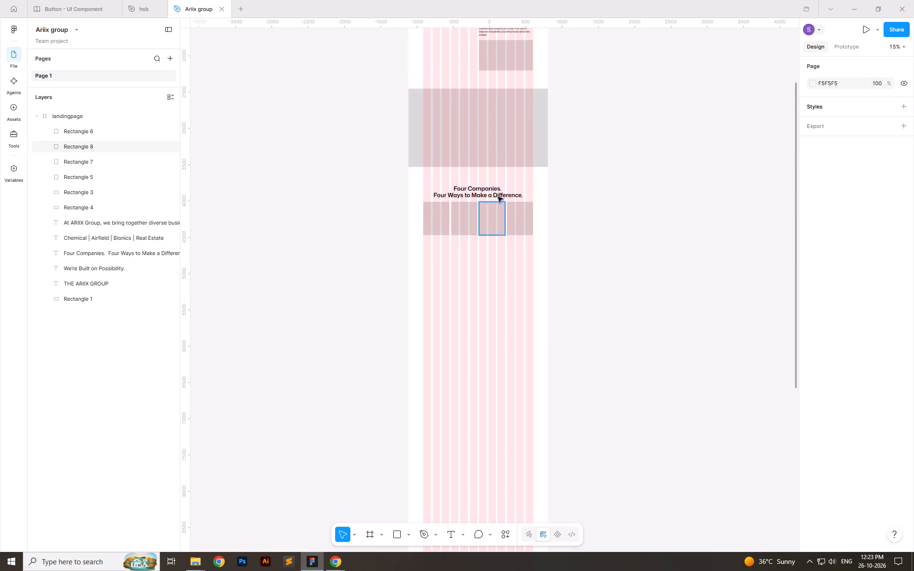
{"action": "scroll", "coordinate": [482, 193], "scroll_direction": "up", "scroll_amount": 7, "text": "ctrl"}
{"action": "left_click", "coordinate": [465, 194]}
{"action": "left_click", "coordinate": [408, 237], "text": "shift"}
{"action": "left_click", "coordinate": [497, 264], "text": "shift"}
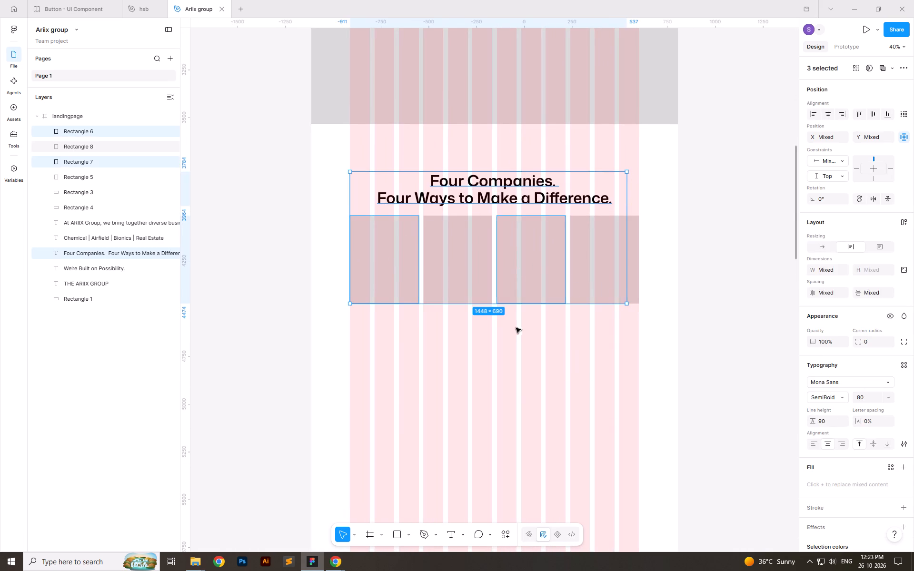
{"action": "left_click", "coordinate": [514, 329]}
Switch to the ARIIX Group landing page document in Chrome and review the Chemical, Airfield, Bionics and Real Estate content.
{"action": "key", "text": "alt+Tab"}
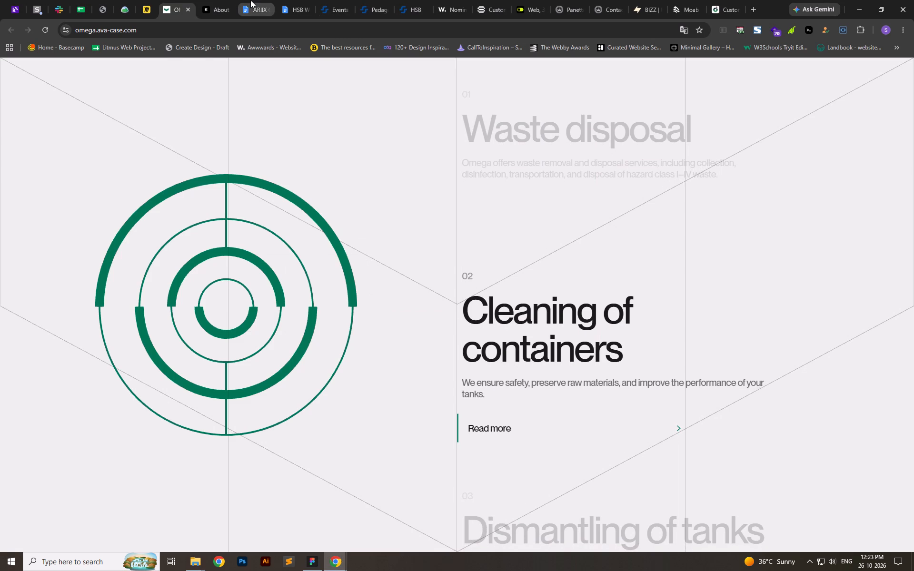
{"action": "left_click", "coordinate": [250, 0]}
{"action": "left_click", "coordinate": [514, 343]}
{"action": "scroll", "coordinate": [514, 343], "scroll_direction": "down", "scroll_amount": 7}
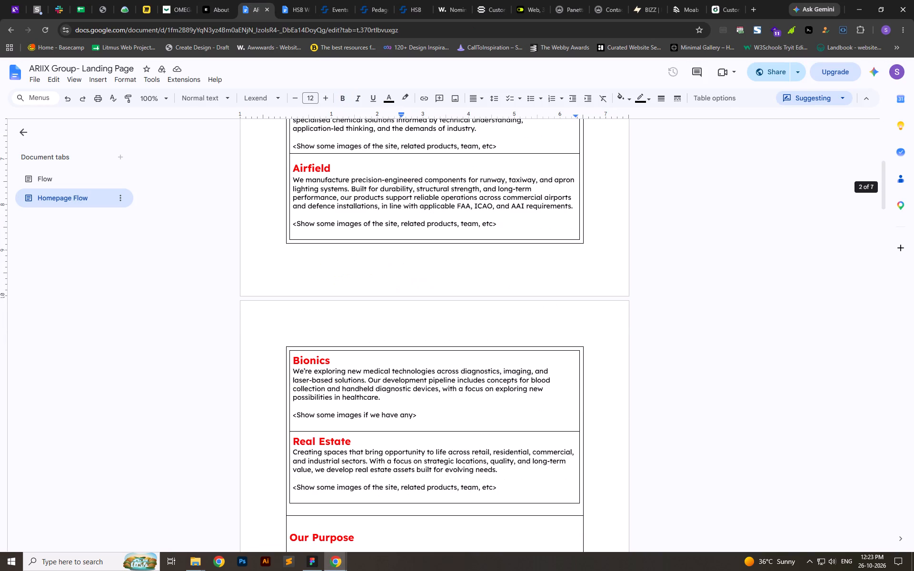
{"action": "scroll", "coordinate": [514, 343], "scroll_direction": "down", "scroll_amount": 3}
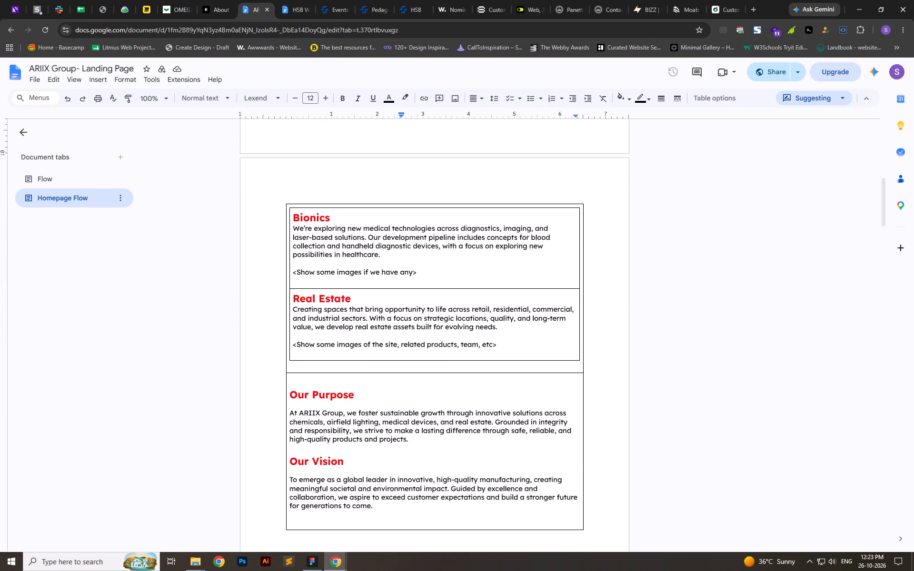
{"action": "scroll", "coordinate": [513, 348], "scroll_direction": "up", "scroll_amount": 7}
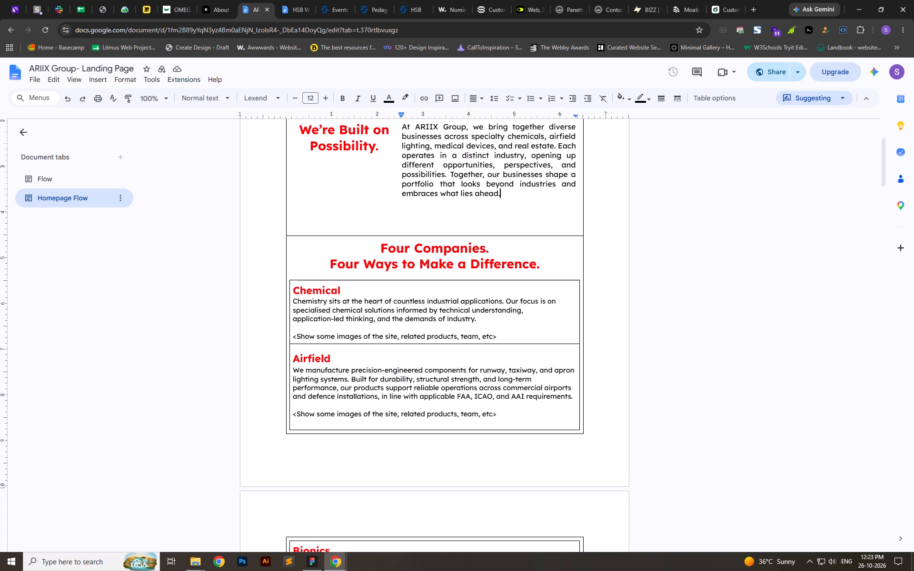
{"action": "scroll", "coordinate": [507, 343], "scroll_direction": "down", "scroll_amount": 5}
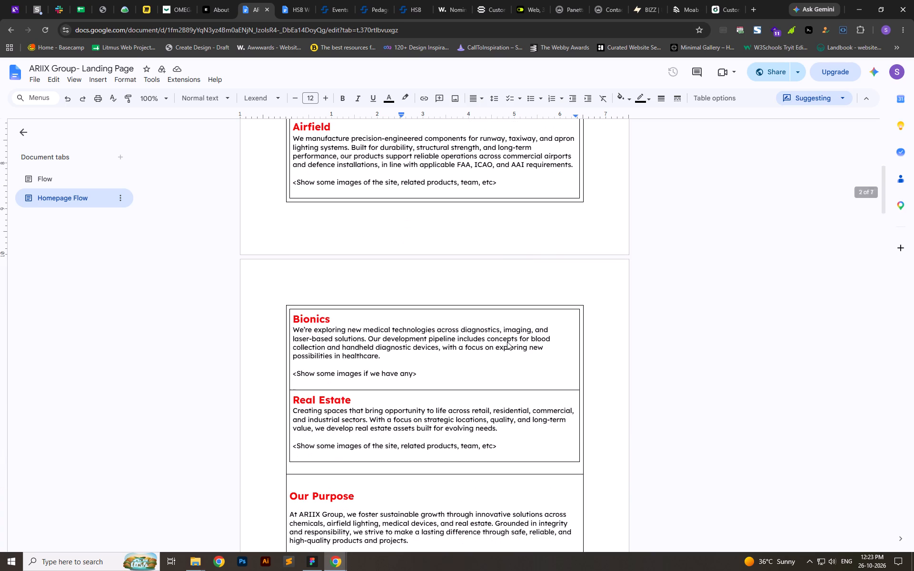
Read through the rest of the Homepage Flow content, from the purpose and vision sections to the closing contact form.
{"action": "scroll", "coordinate": [507, 342], "scroll_direction": "down", "scroll_amount": 11}
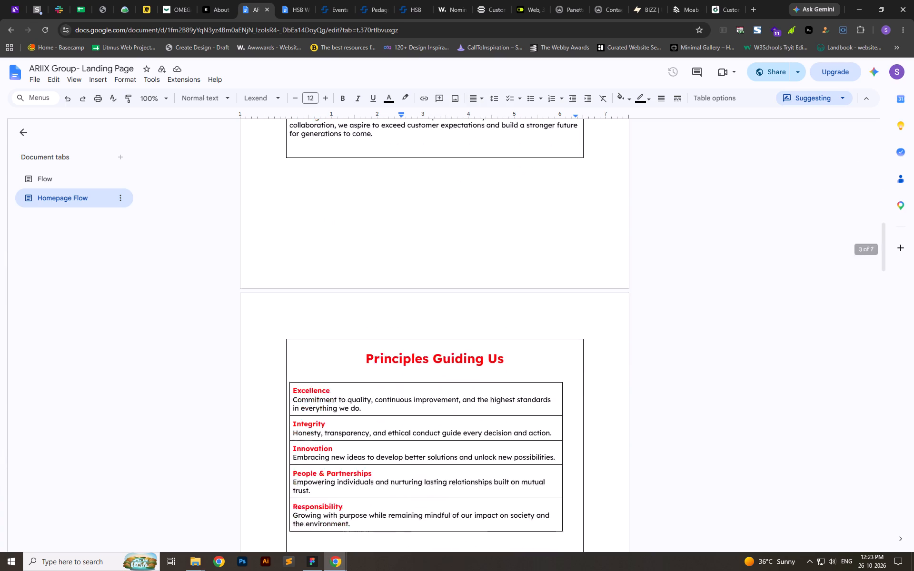
{"action": "scroll", "coordinate": [495, 335], "scroll_direction": "down", "scroll_amount": 14}
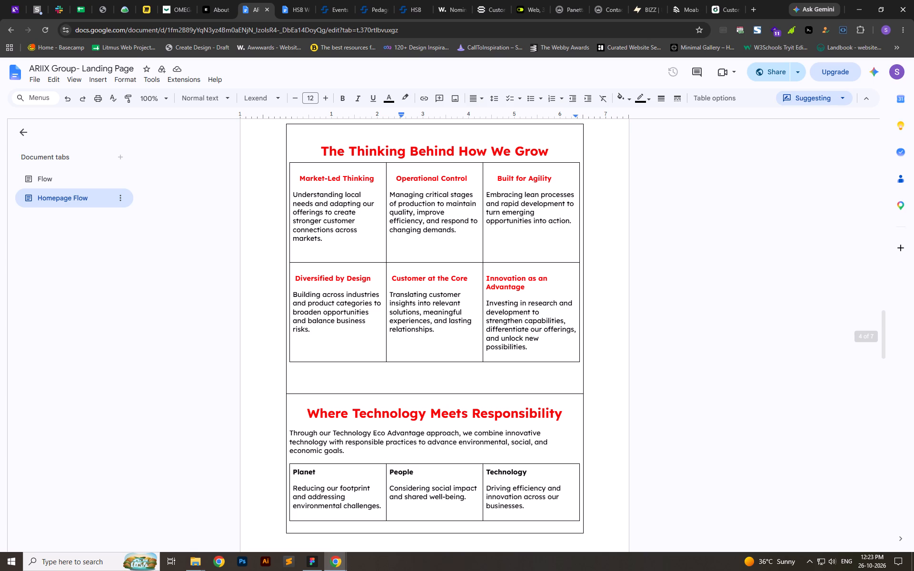
{"action": "scroll", "coordinate": [487, 329], "scroll_direction": "down", "scroll_amount": 6}
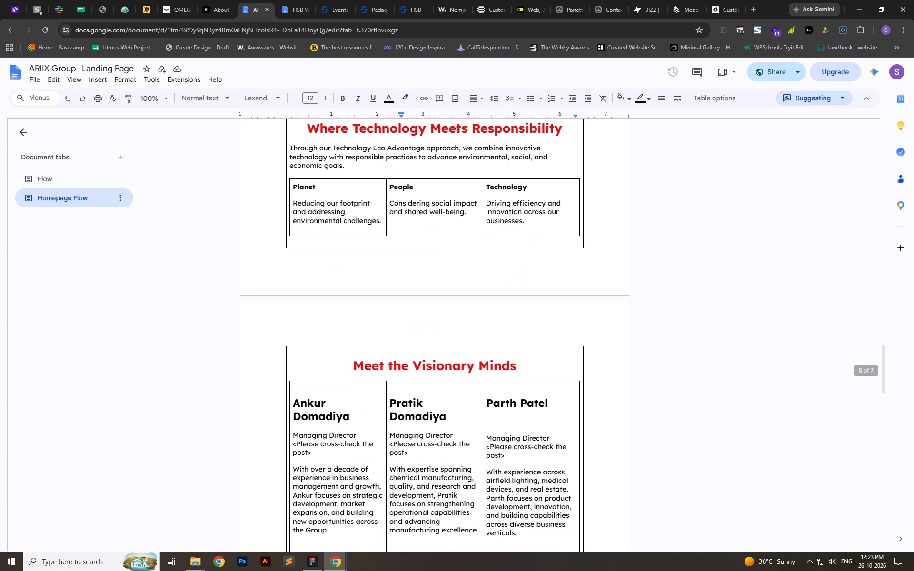
{"action": "scroll", "coordinate": [482, 329], "scroll_direction": "down", "scroll_amount": 6}
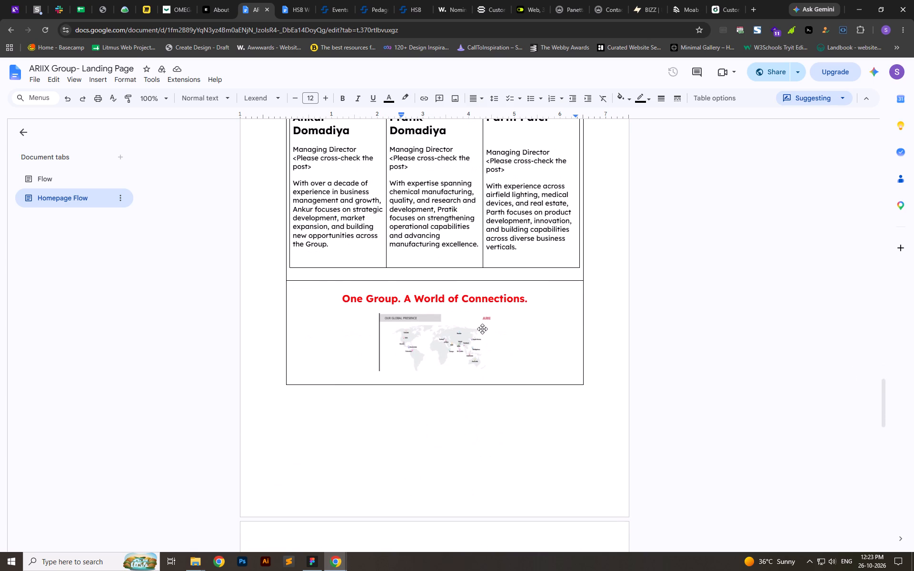
{"action": "scroll", "coordinate": [482, 329], "scroll_direction": "down", "scroll_amount": 13}
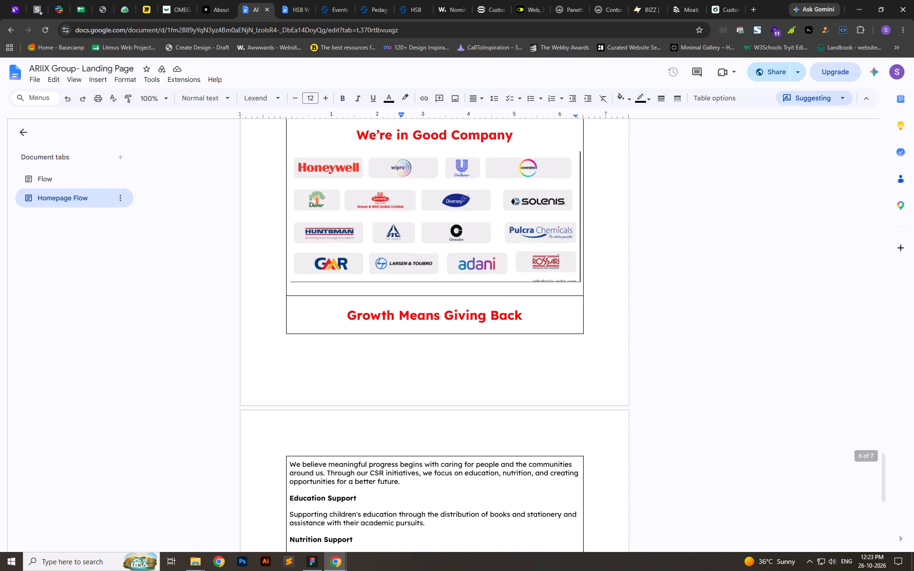
{"action": "scroll", "coordinate": [480, 328], "scroll_direction": "down", "scroll_amount": 9}
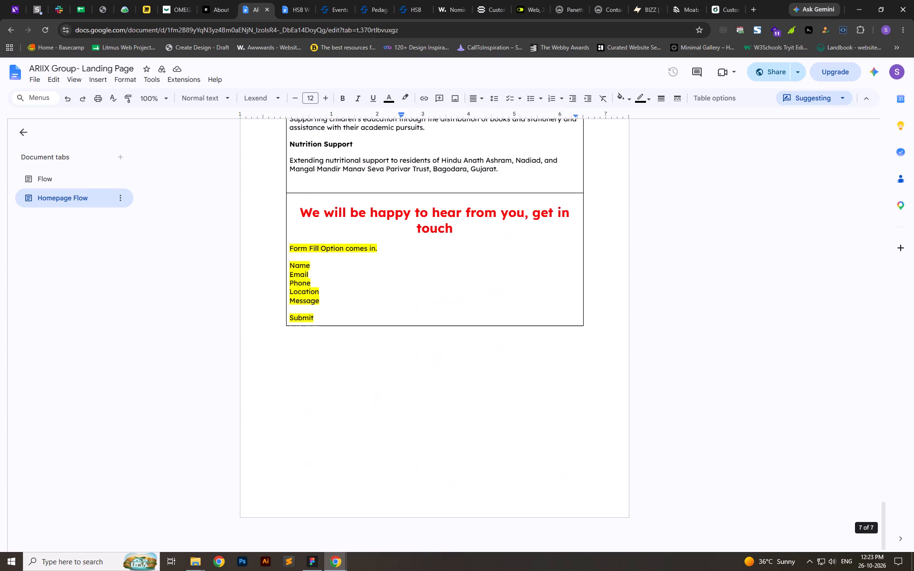
{"action": "scroll", "coordinate": [476, 328], "scroll_direction": "down", "scroll_amount": 10}
{"action": "scroll", "coordinate": [474, 329], "scroll_direction": "up", "scroll_amount": 6}
{"action": "scroll", "coordinate": [474, 329], "scroll_direction": "down", "scroll_amount": 1}
{"action": "scroll", "coordinate": [461, 349], "scroll_direction": "up", "scroll_amount": 2}
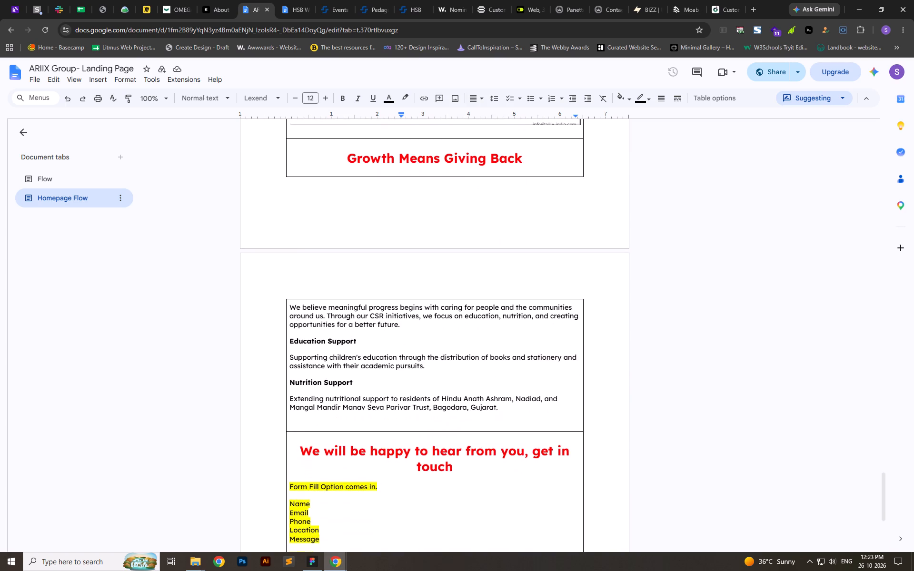
{"action": "scroll", "coordinate": [461, 348], "scroll_direction": "up", "scroll_amount": 2}
{"action": "scroll", "coordinate": [562, 384], "scroll_direction": "down", "scroll_amount": 5}
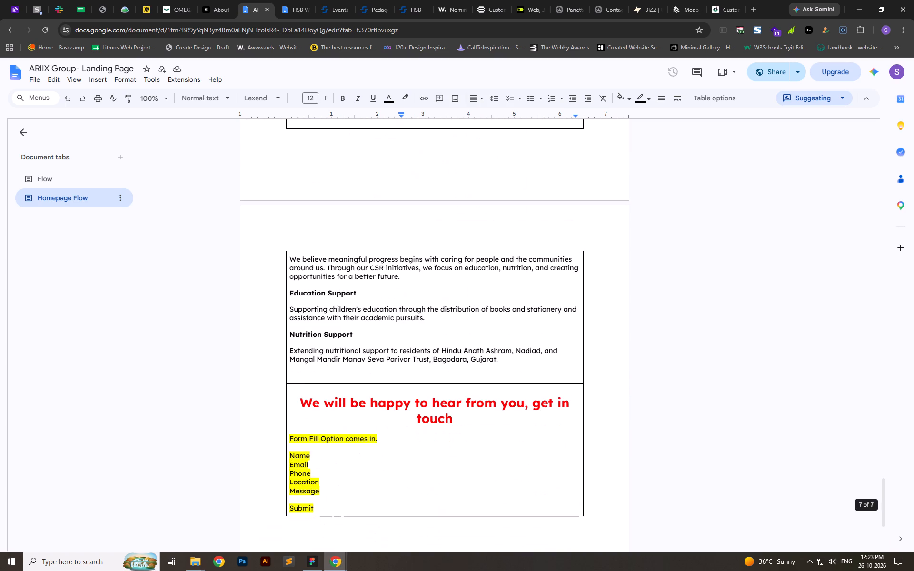
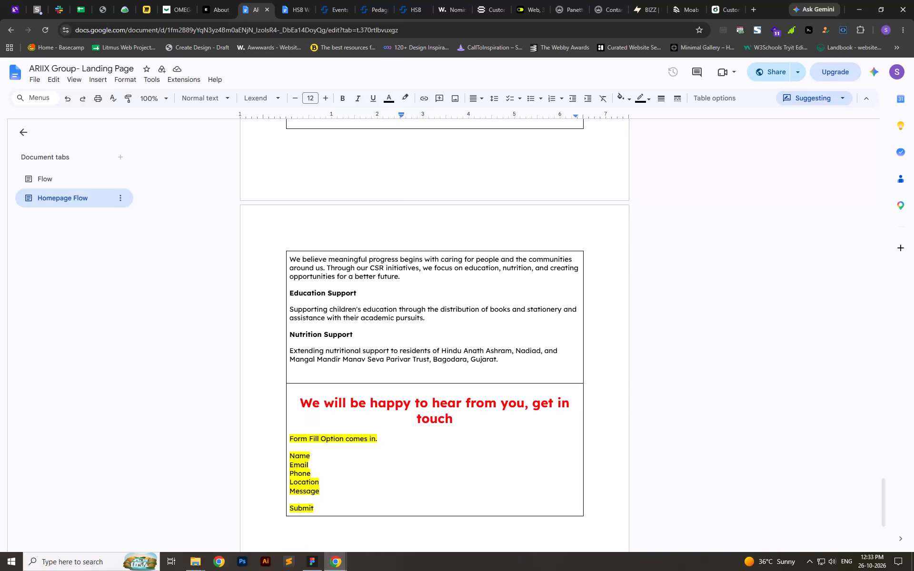
Review the Homepage Flow content again, going back from the contact form to the "Where Technology Meets Responsibility" section.
{"action": "scroll", "coordinate": [438, 431], "scroll_direction": "up", "scroll_amount": 4}
{"action": "scroll", "coordinate": [512, 420], "scroll_direction": "up", "scroll_amount": 4}
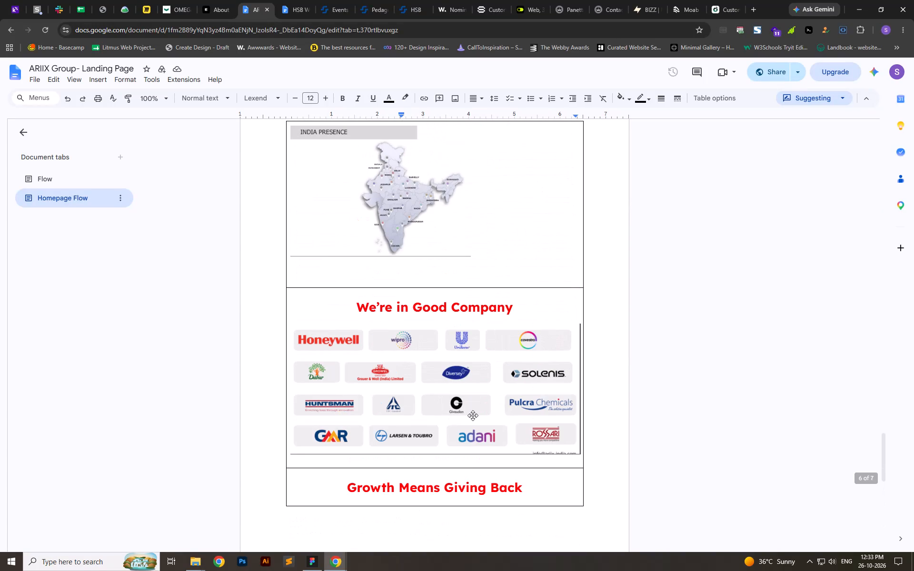
{"action": "scroll", "coordinate": [456, 290], "scroll_direction": "up", "scroll_amount": 6}
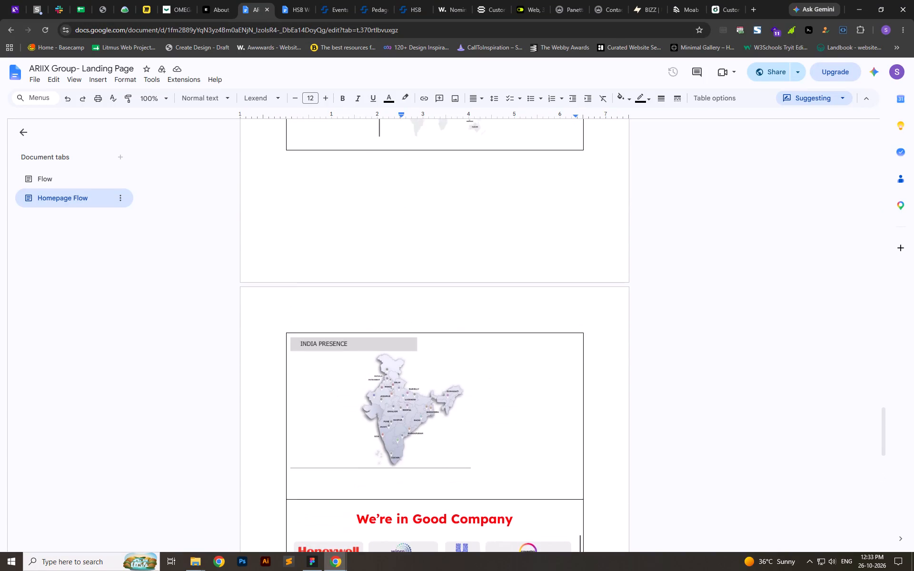
{"action": "scroll", "coordinate": [456, 290], "scroll_direction": "up", "scroll_amount": 5}
{"action": "scroll", "coordinate": [452, 301], "scroll_direction": "down", "scroll_amount": 5}
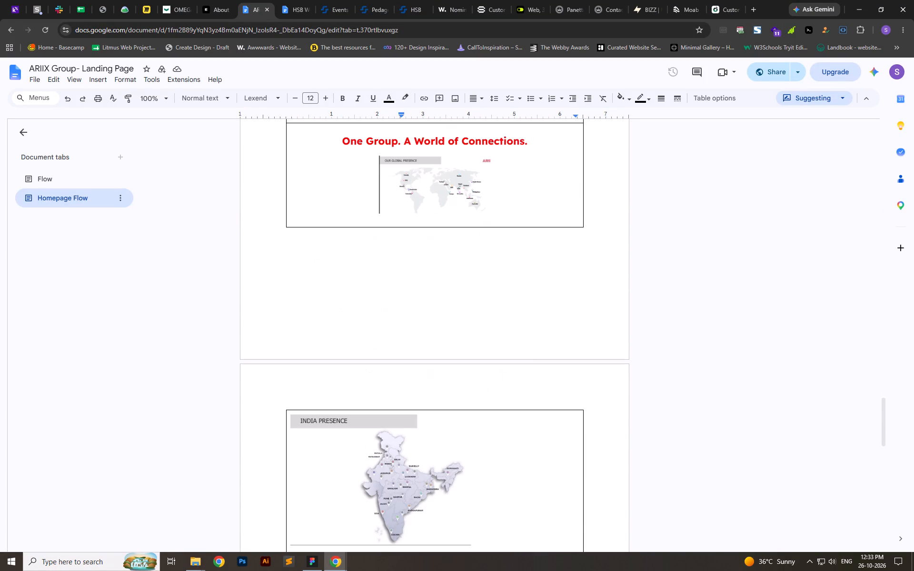
{"action": "scroll", "coordinate": [436, 305], "scroll_direction": "up", "scroll_amount": 10}
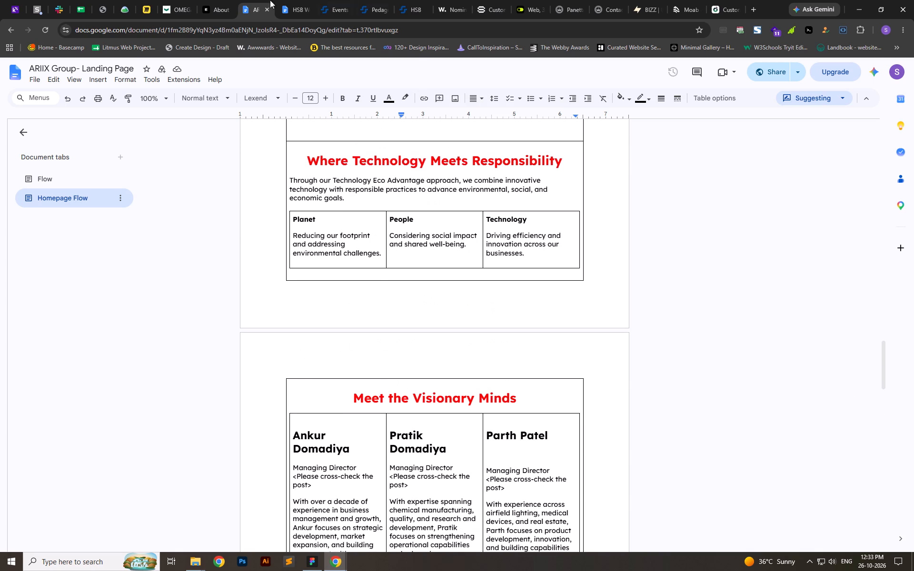
Browse the REF WEBSITE board in Miro for design references and open the Poeza website linked there.
{"action": "left_click", "coordinate": [149, 5]}
{"action": "scroll", "coordinate": [569, 362], "scroll_direction": "up", "scroll_amount": 6}
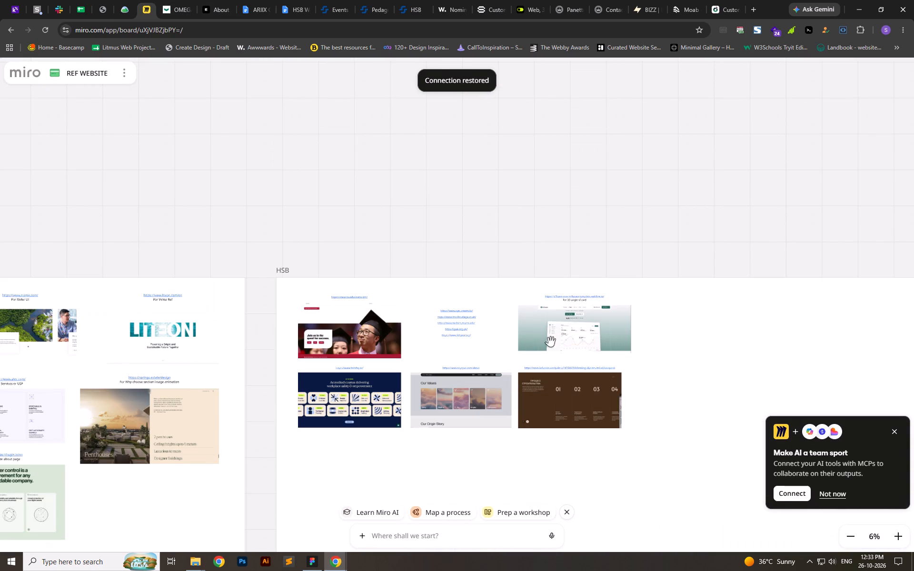
{"action": "scroll", "coordinate": [288, 365], "scroll_direction": "down", "scroll_amount": 6}
{"action": "scroll", "coordinate": [510, 354], "scroll_direction": "down", "scroll_amount": 5}
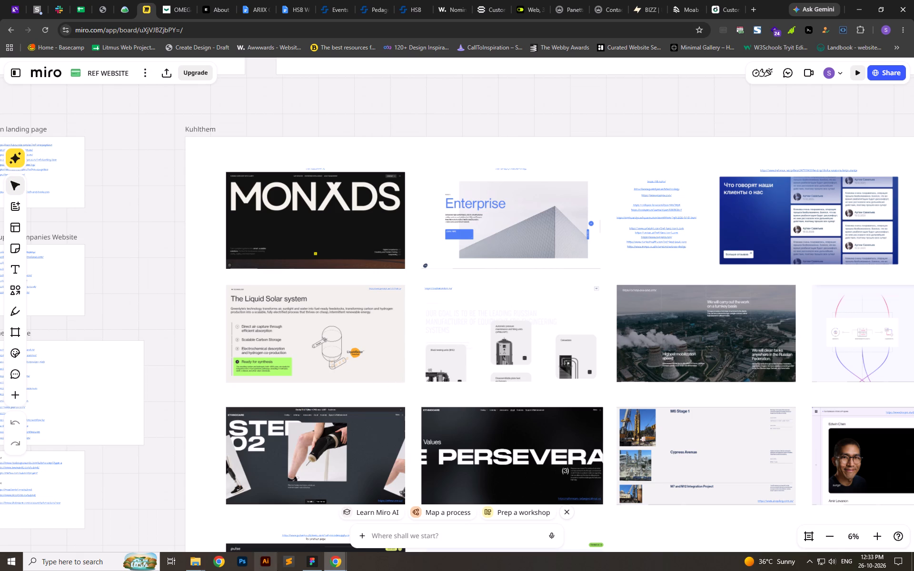
{"action": "scroll", "coordinate": [400, 497], "scroll_direction": "up", "scroll_amount": 7}
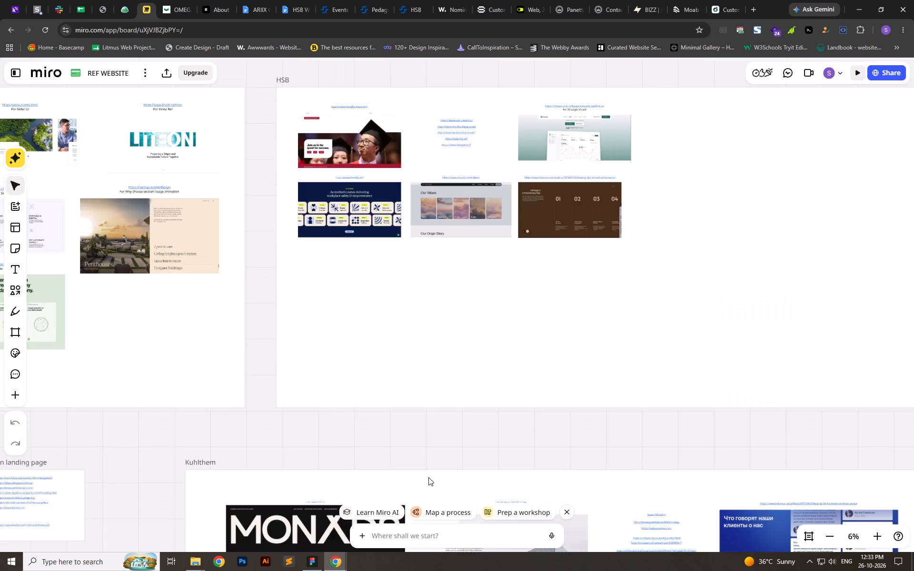
{"action": "scroll", "coordinate": [447, 459], "scroll_direction": "up", "scroll_amount": 6}
{"action": "scroll", "coordinate": [449, 448], "scroll_direction": "down", "scroll_amount": 6}
{"action": "scroll", "coordinate": [405, 375], "scroll_direction": "up", "scroll_amount": 20}
{"action": "scroll", "coordinate": [405, 375], "scroll_direction": "up", "scroll_amount": 4}
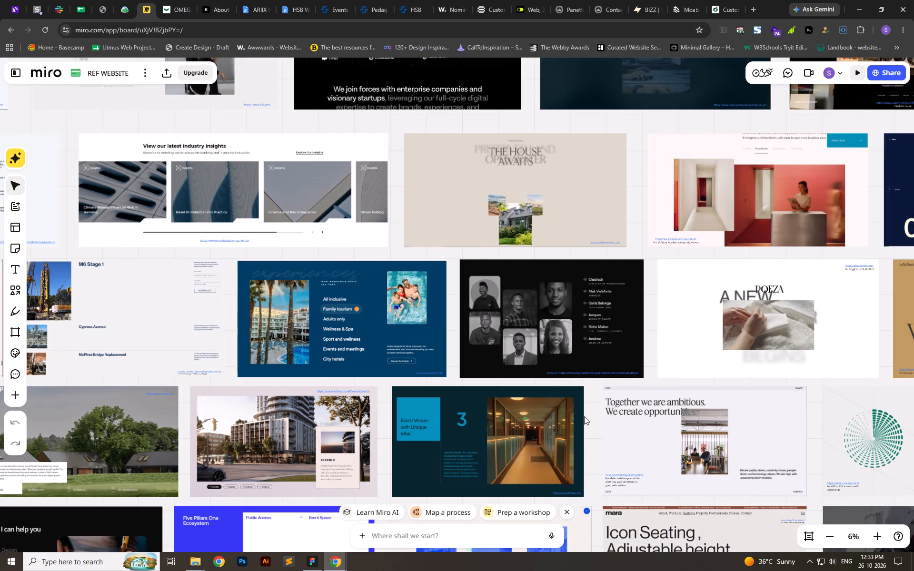
{"action": "scroll", "coordinate": [591, 413], "scroll_direction": "down", "scroll_amount": 4}
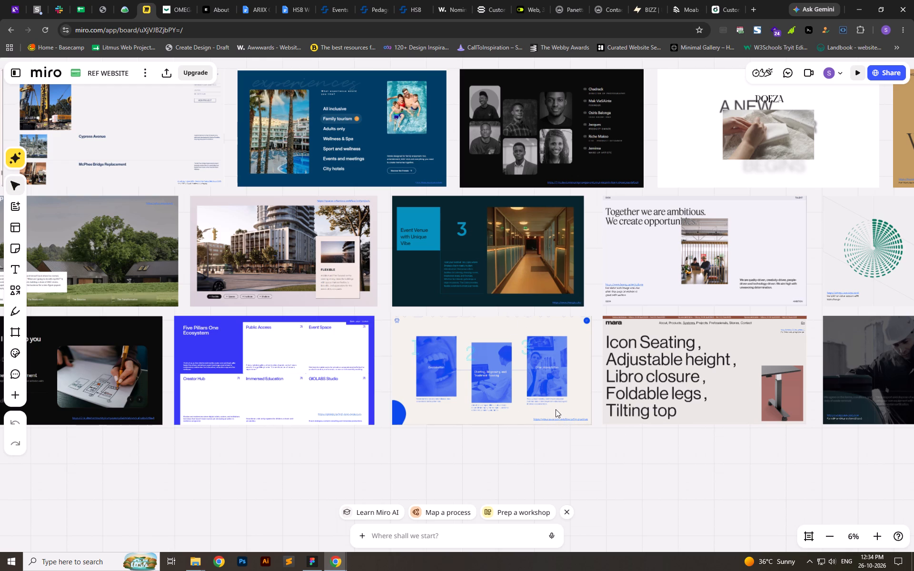
{"action": "scroll", "coordinate": [592, 456], "scroll_direction": "up", "scroll_amount": 4}
{"action": "scroll", "coordinate": [632, 464], "scroll_direction": "up", "scroll_amount": 2}
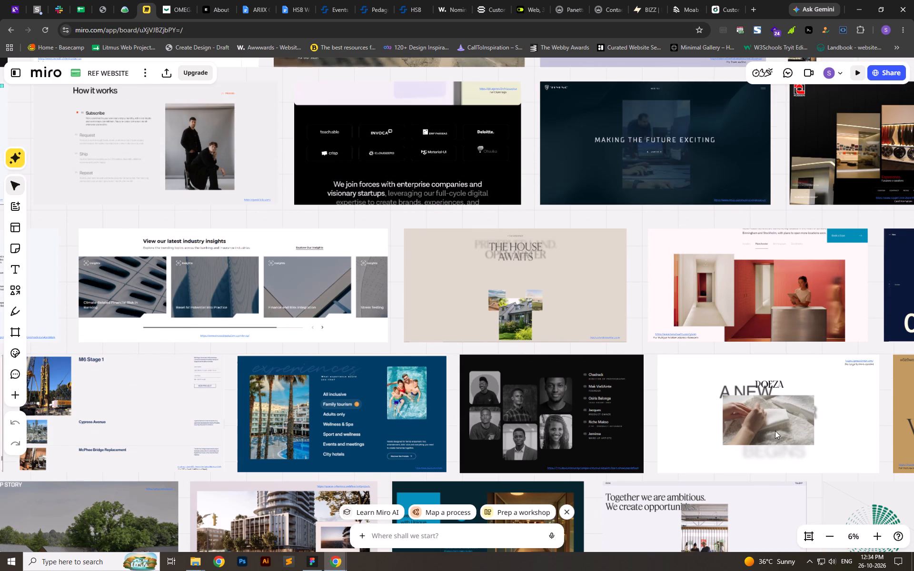
{"action": "left_click", "coordinate": [863, 374]}
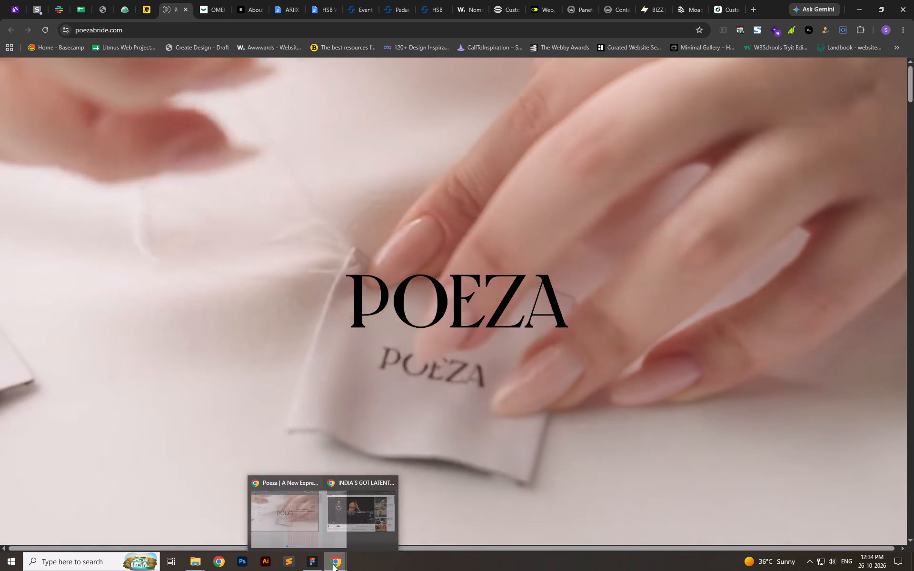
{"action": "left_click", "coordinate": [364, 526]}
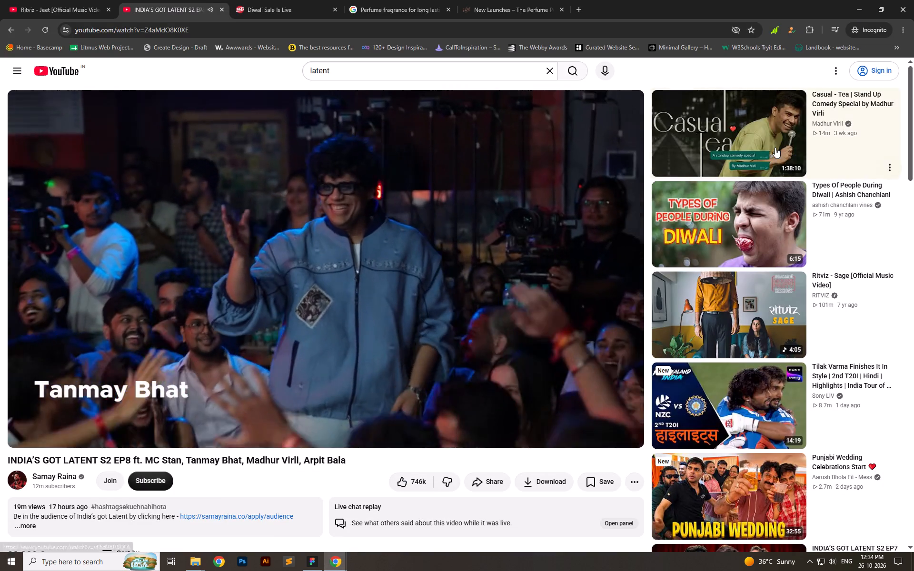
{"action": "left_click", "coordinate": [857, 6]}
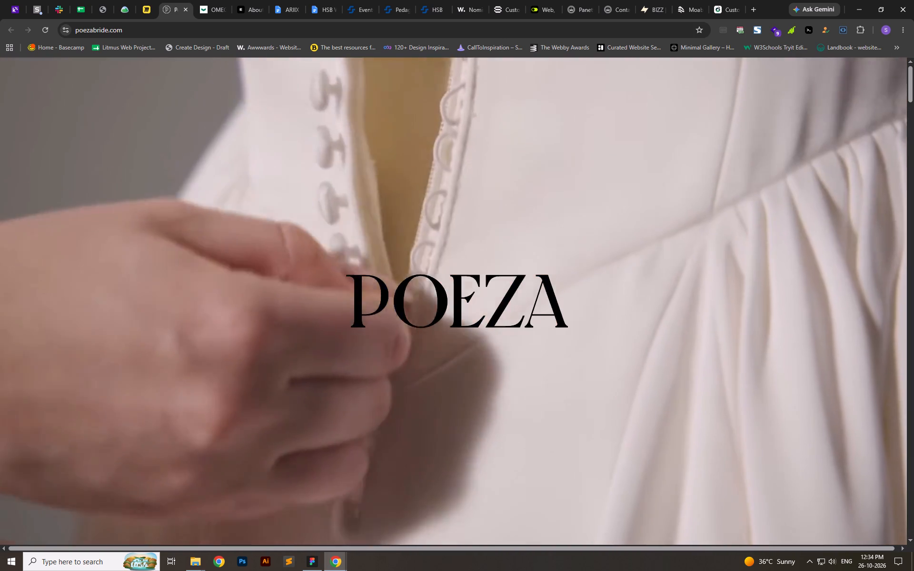
Study how Poeza's full-screen hero video transitions on scroll into the "A New Chapter Begins" headline.
{"action": "scroll", "coordinate": [486, 452], "scroll_direction": "down", "scroll_amount": 6}
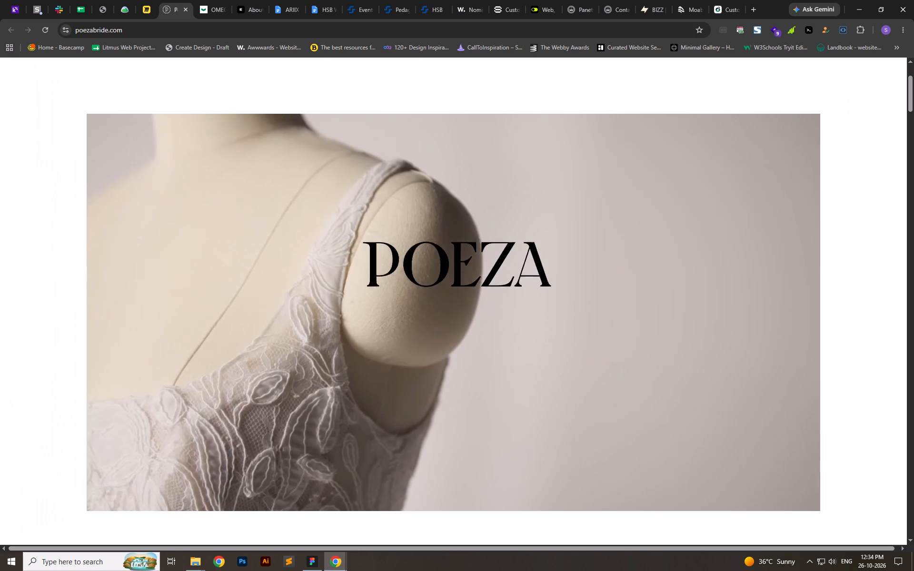
{"action": "scroll", "coordinate": [486, 452], "scroll_direction": "down", "scroll_amount": 14}
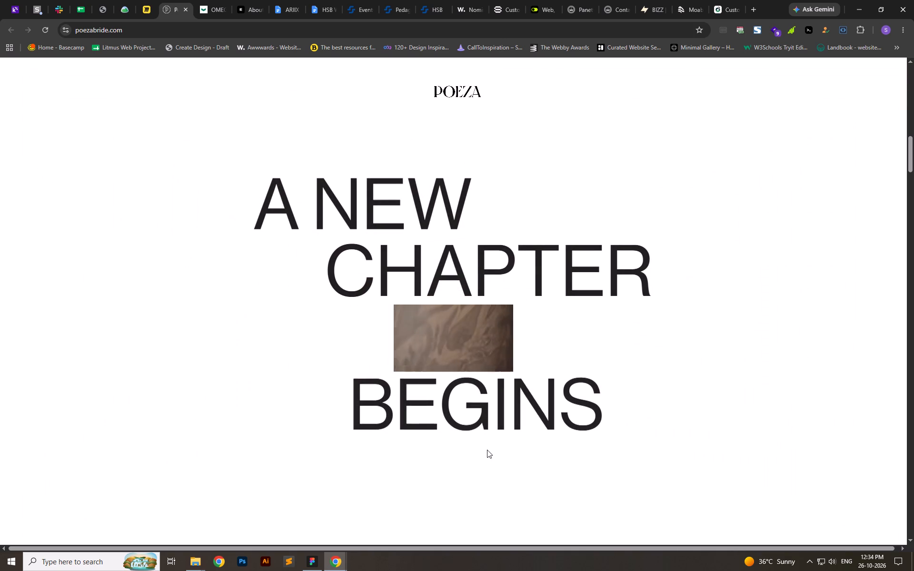
{"action": "scroll", "coordinate": [487, 450], "scroll_direction": "up", "scroll_amount": 9}
{"action": "scroll", "coordinate": [487, 450], "scroll_direction": "up", "scroll_amount": 15}
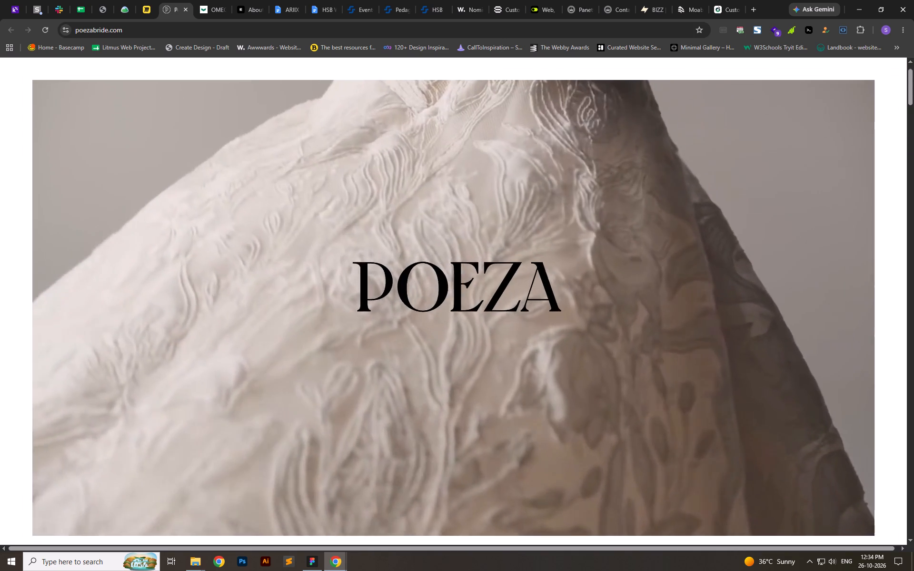
{"action": "scroll", "coordinate": [487, 450], "scroll_direction": "up", "scroll_amount": 11}
{"action": "scroll", "coordinate": [487, 450], "scroll_direction": "down", "scroll_amount": 8}
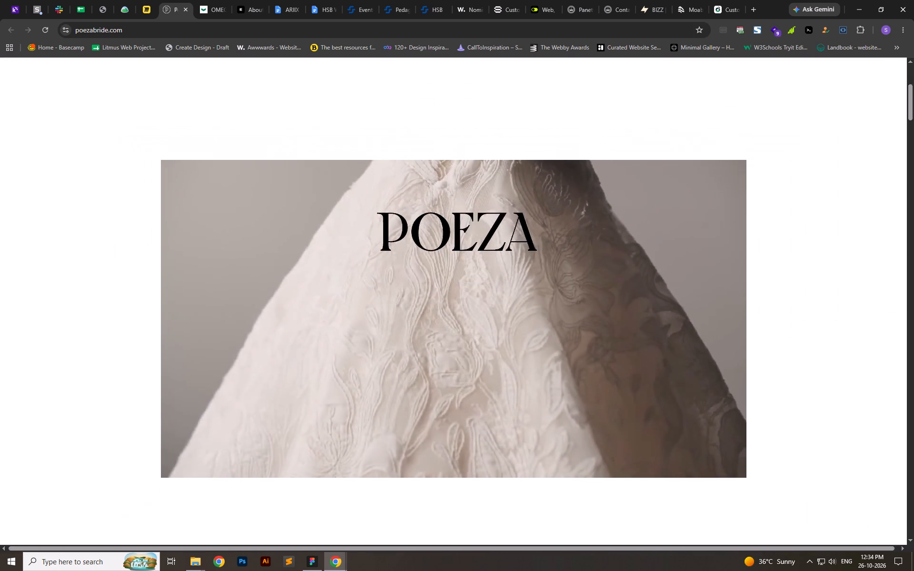
{"action": "scroll", "coordinate": [487, 450], "scroll_direction": "down", "scroll_amount": 18}
{"action": "scroll", "coordinate": [487, 450], "scroll_direction": "up", "scroll_amount": 1}
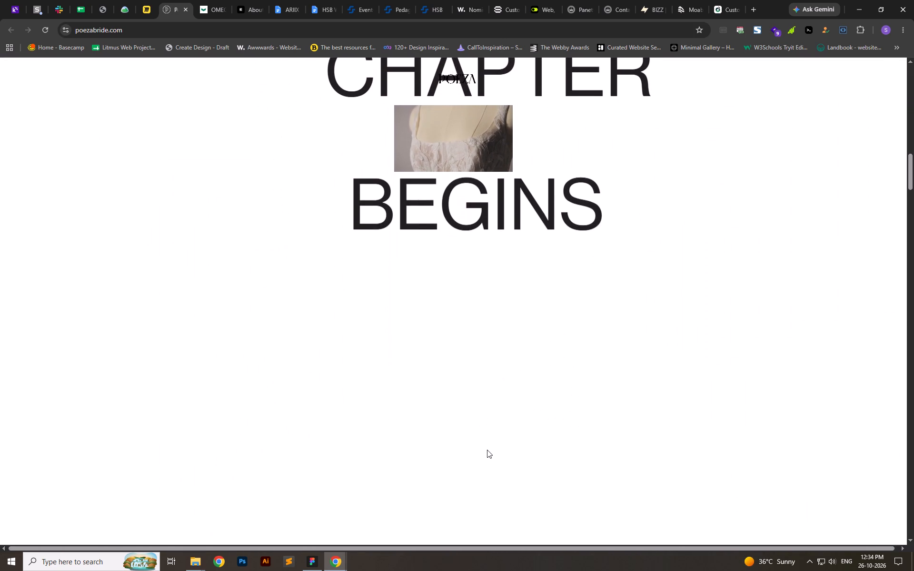
{"action": "scroll", "coordinate": [487, 450], "scroll_direction": "up", "scroll_amount": 17}
{"action": "scroll", "coordinate": [487, 450], "scroll_direction": "up", "scroll_amount": 14}
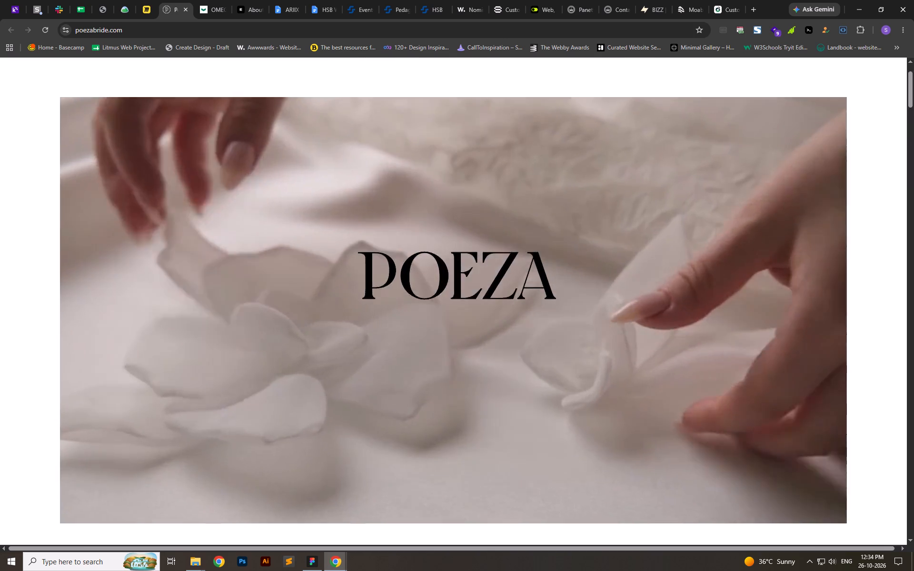
{"action": "scroll", "coordinate": [487, 450], "scroll_direction": "up", "scroll_amount": 7}
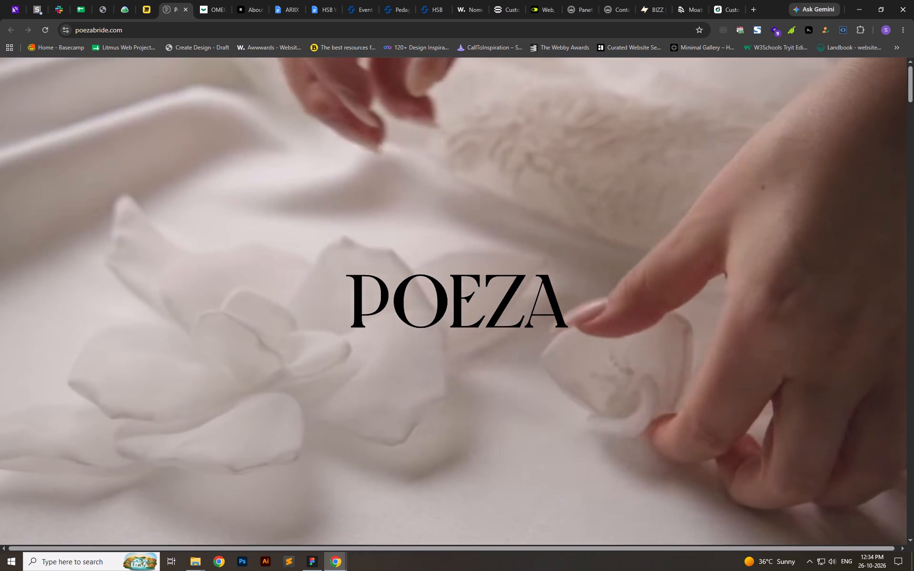
{"action": "scroll", "coordinate": [497, 443], "scroll_direction": "down", "scroll_amount": 20}
{"action": "scroll", "coordinate": [497, 443], "scroll_direction": "down", "scroll_amount": 6}
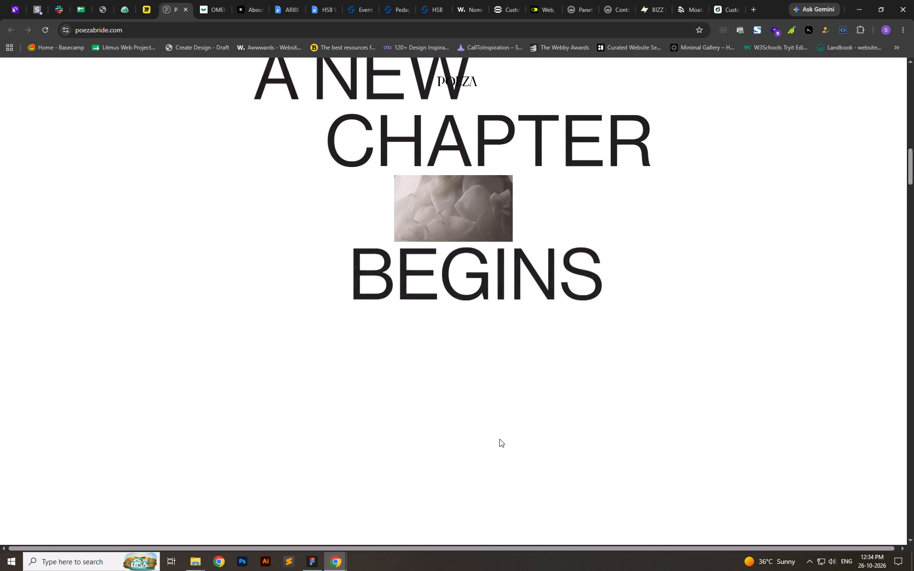
{"action": "scroll", "coordinate": [499, 439], "scroll_direction": "down", "scroll_amount": 5}
{"action": "scroll", "coordinate": [499, 437], "scroll_direction": "up", "scroll_amount": 15}
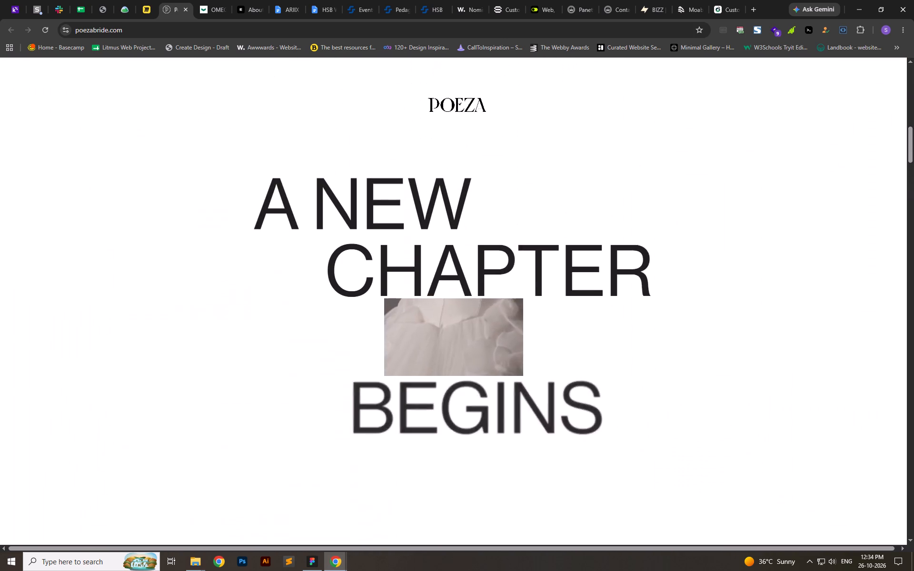
{"action": "scroll", "coordinate": [499, 437], "scroll_direction": "up", "scroll_amount": 11}
{"action": "scroll", "coordinate": [499, 437], "scroll_direction": "down", "scroll_amount": 16}
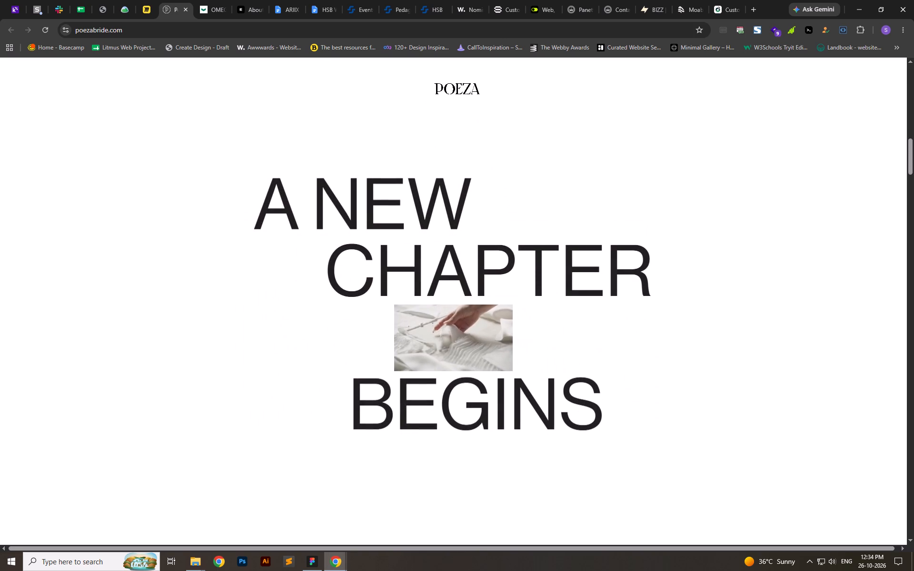
Switch to the Ariix group file in Figma and review the layout from the "THE ARIIX GROUP" hero to the four-card row.
{"action": "left_click", "coordinate": [308, 570]}
{"action": "scroll", "coordinate": [623, 318], "scroll_direction": "up", "scroll_amount": 13}
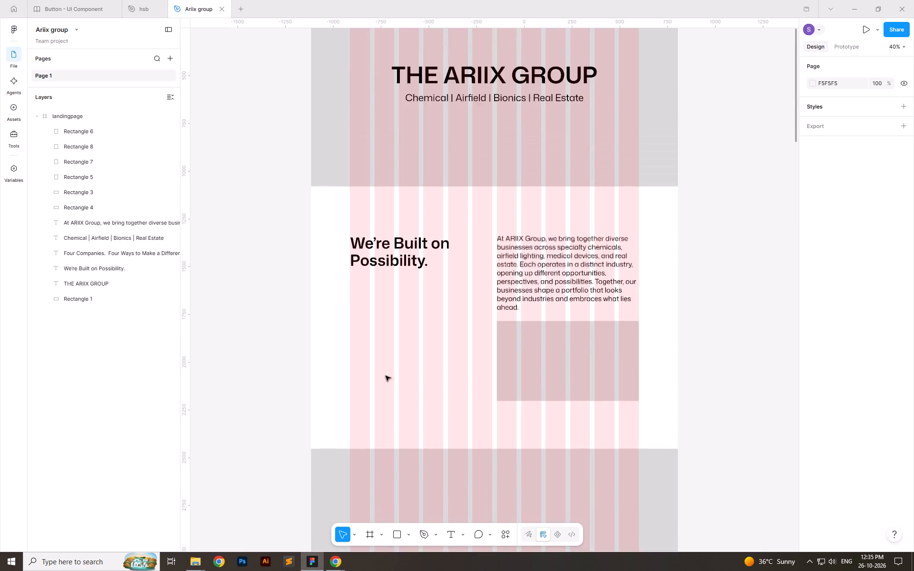
{"action": "scroll", "coordinate": [386, 376], "scroll_direction": "up", "scroll_amount": 7}
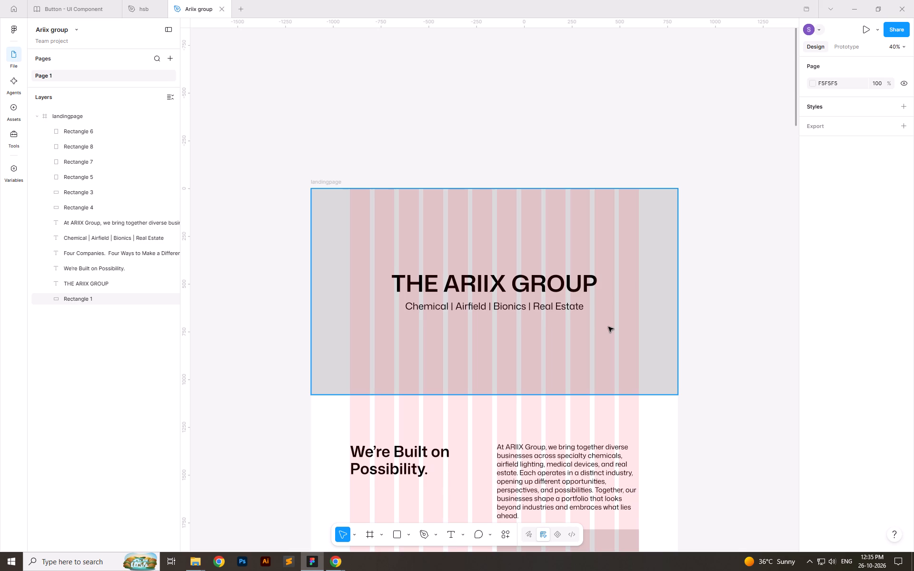
{"action": "left_click", "coordinate": [551, 290]}
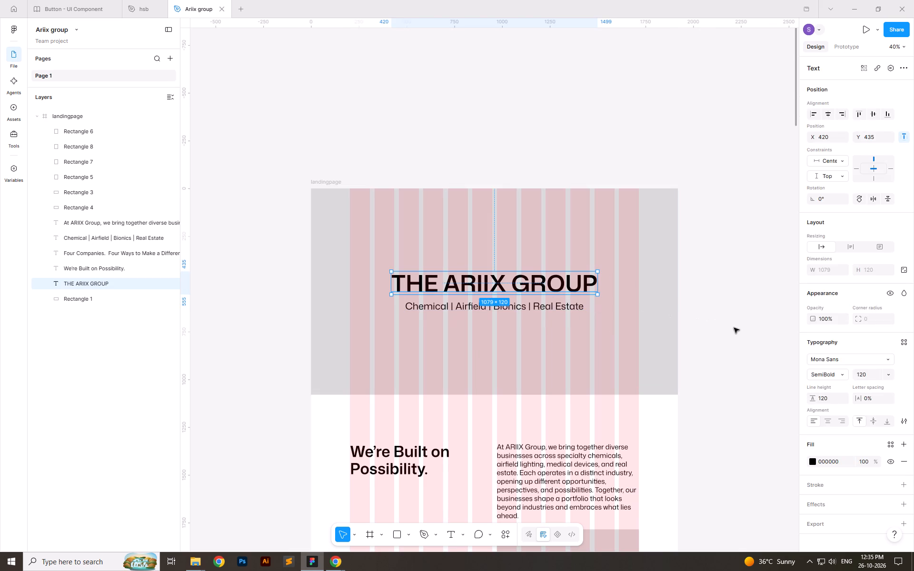
{"action": "left_click", "coordinate": [744, 332]}
{"action": "left_click", "coordinate": [566, 290]}
{"action": "left_click", "coordinate": [766, 303]}
{"action": "scroll", "coordinate": [657, 361], "scroll_direction": "down", "scroll_amount": 6}
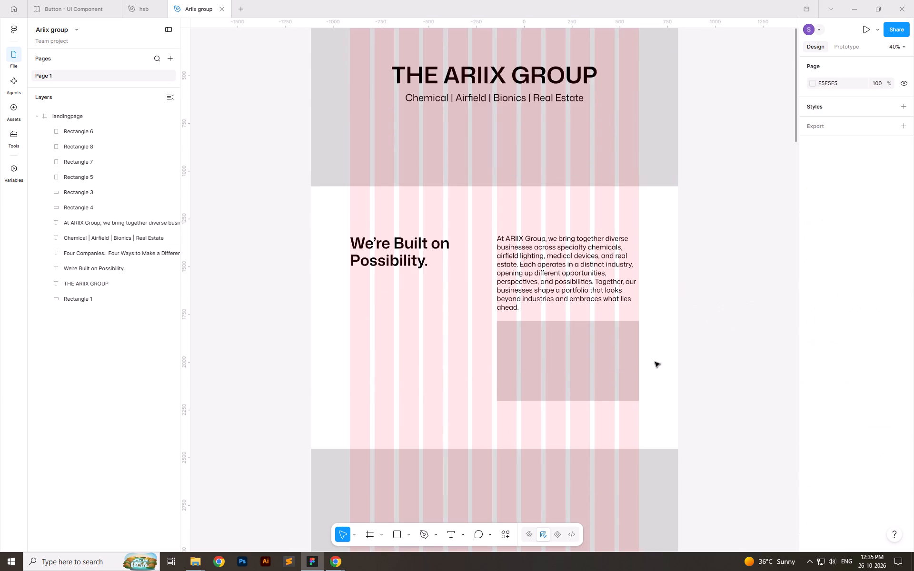
{"action": "scroll", "coordinate": [655, 362], "scroll_direction": "down", "scroll_amount": 11}
{"action": "scroll", "coordinate": [491, 352], "scroll_direction": "down", "scroll_amount": 5}
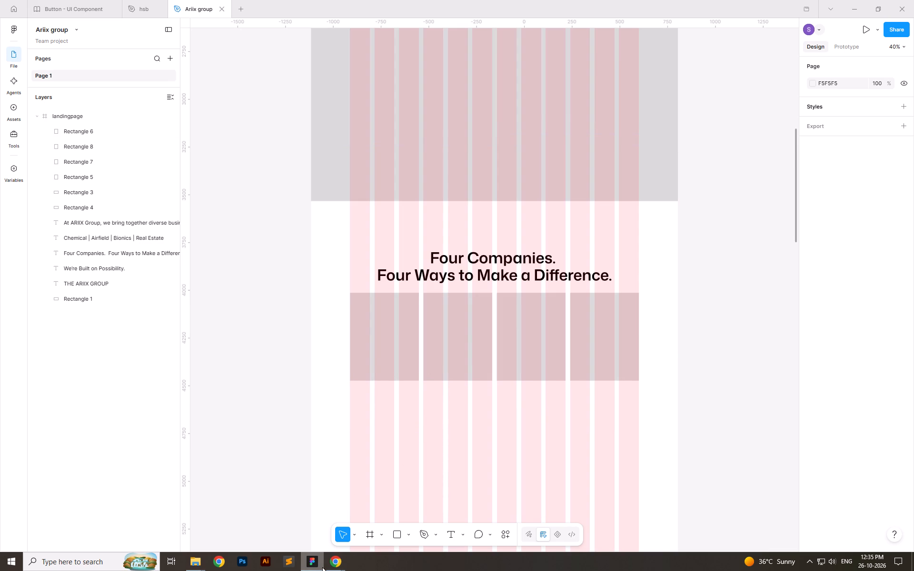
Return to the Poeza website in Chrome and examine its remaining sections, from the boutique cards to the closing brand statement.
{"action": "left_click", "coordinate": [303, 532]}
{"action": "scroll", "coordinate": [398, 404], "scroll_direction": "down", "scroll_amount": 2}
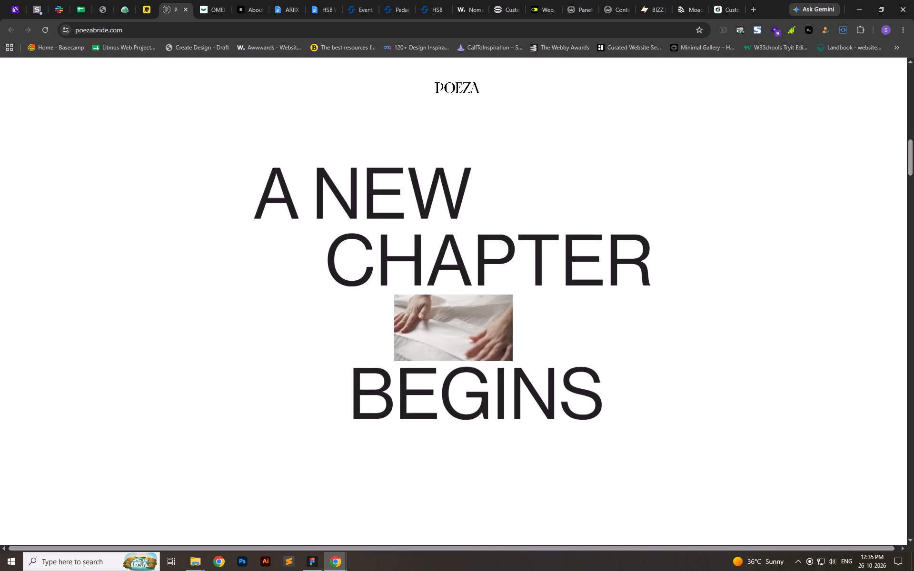
{"action": "scroll", "coordinate": [398, 404], "scroll_direction": "down", "scroll_amount": 19}
{"action": "scroll", "coordinate": [384, 367], "scroll_direction": "down", "scroll_amount": 9}
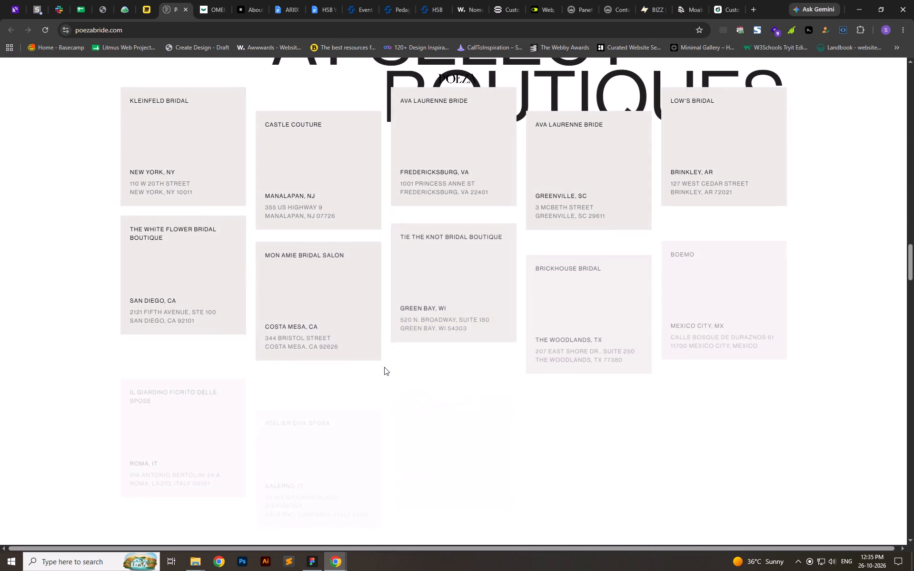
{"action": "scroll", "coordinate": [407, 324], "scroll_direction": "down", "scroll_amount": 5}
{"action": "scroll", "coordinate": [419, 366], "scroll_direction": "down", "scroll_amount": 18}
{"action": "scroll", "coordinate": [426, 362], "scroll_direction": "down", "scroll_amount": 3}
{"action": "scroll", "coordinate": [426, 362], "scroll_direction": "up", "scroll_amount": 1}
{"action": "scroll", "coordinate": [441, 353], "scroll_direction": "down", "scroll_amount": 5}
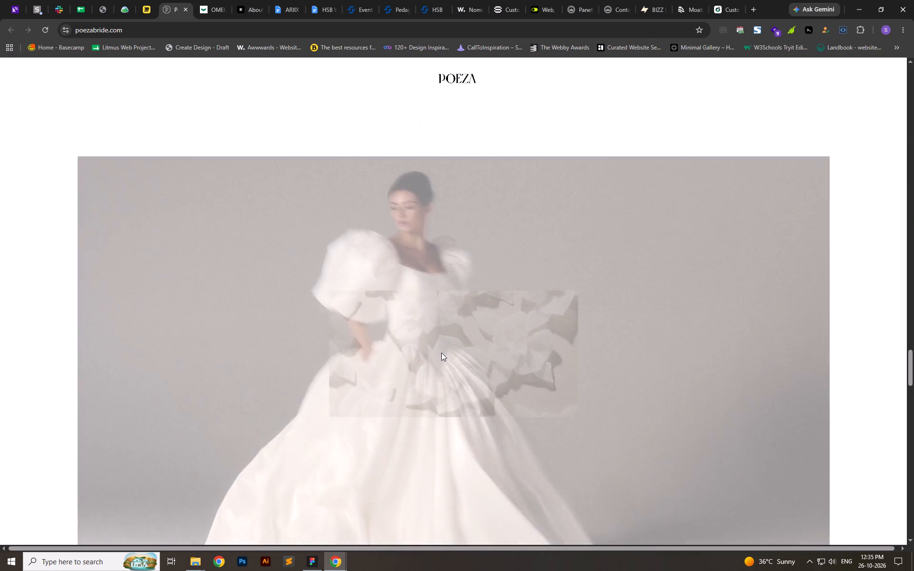
{"action": "scroll", "coordinate": [441, 353], "scroll_direction": "down", "scroll_amount": 15}
{"action": "scroll", "coordinate": [442, 353], "scroll_direction": "up", "scroll_amount": 1}
{"action": "scroll", "coordinate": [442, 353], "scroll_direction": "down", "scroll_amount": 15}
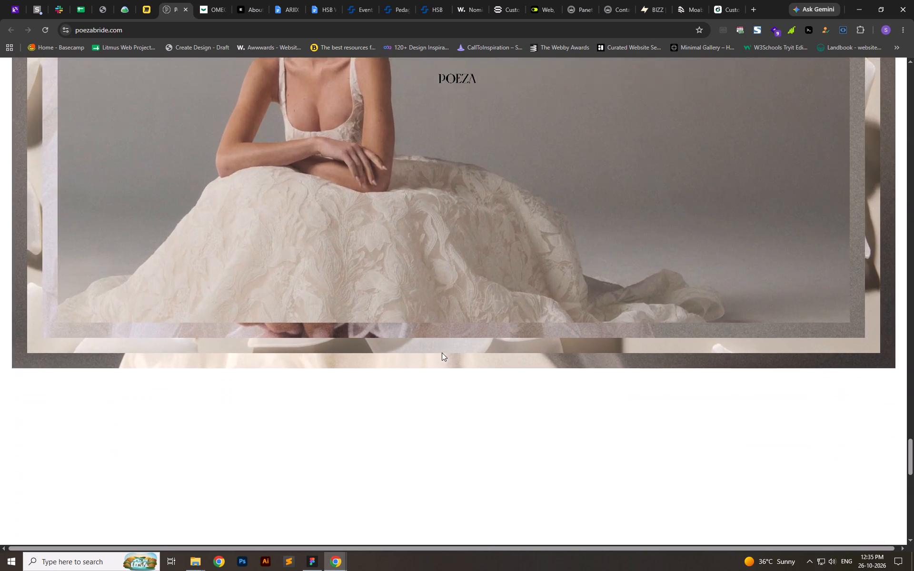
{"action": "scroll", "coordinate": [442, 353], "scroll_direction": "down", "scroll_amount": 19}
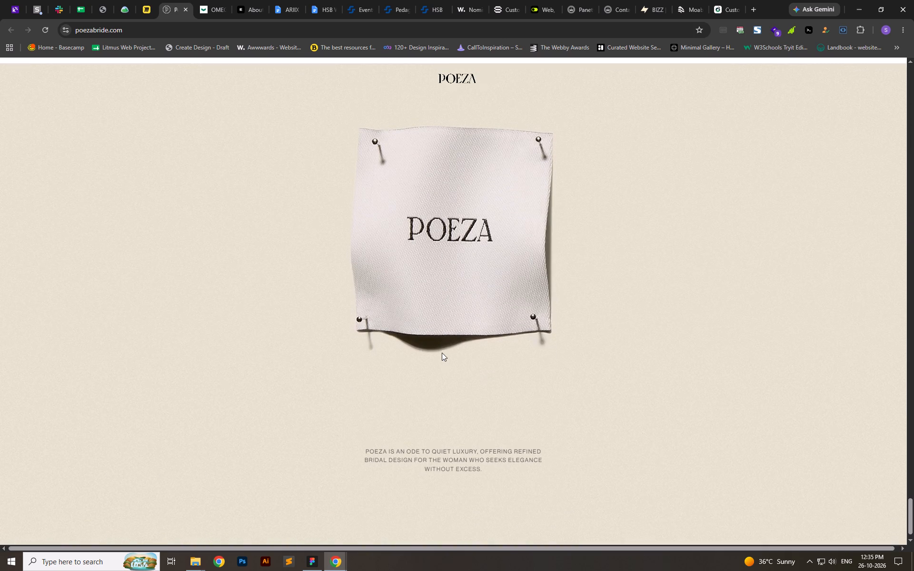
Close the Poeza website and open the Diamond Rose Sanctuary site linked from "The House Awaits" reference on the Miro board.
{"action": "scroll", "coordinate": [442, 353], "scroll_direction": "down", "scroll_amount": 6}
{"action": "scroll", "coordinate": [442, 352], "scroll_direction": "down", "scroll_amount": 15}
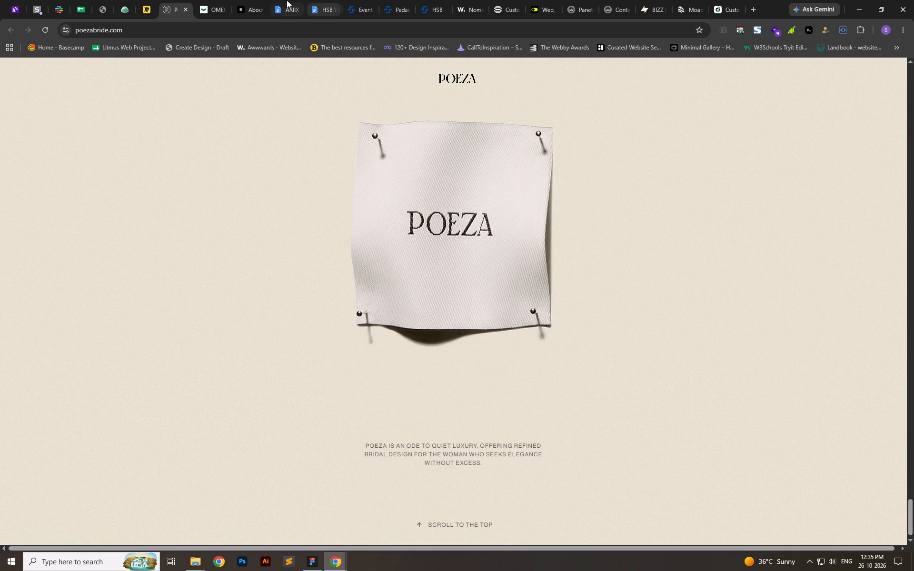
{"action": "left_click", "coordinate": [185, 12]}
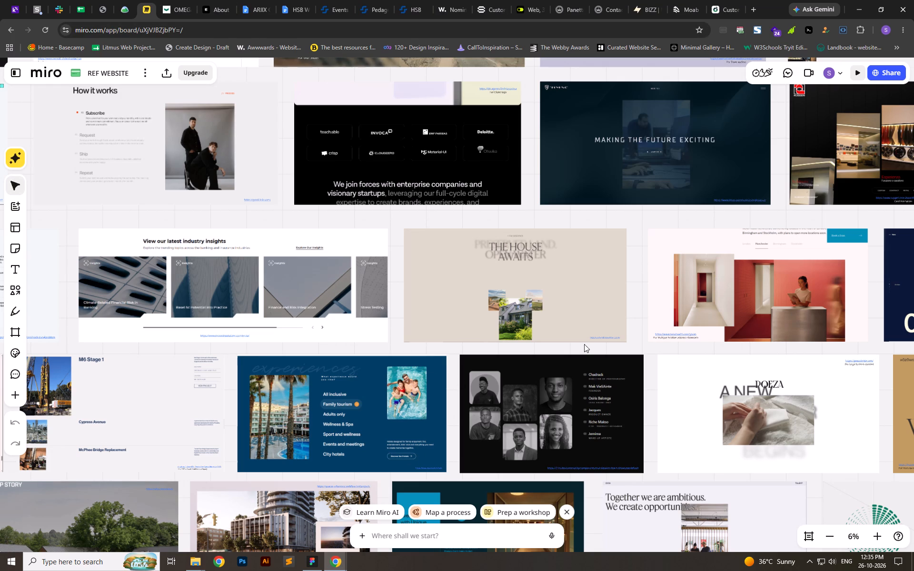
{"action": "left_click", "coordinate": [613, 349]}
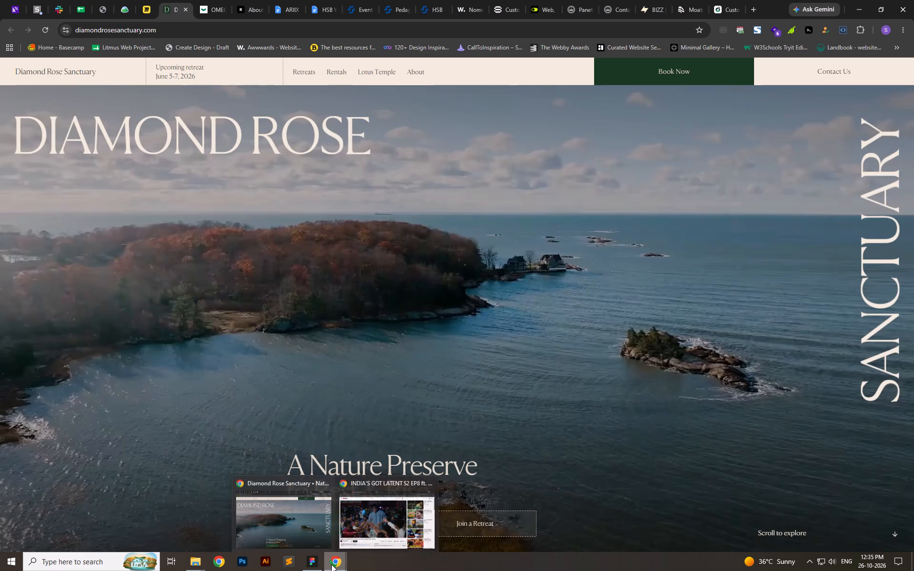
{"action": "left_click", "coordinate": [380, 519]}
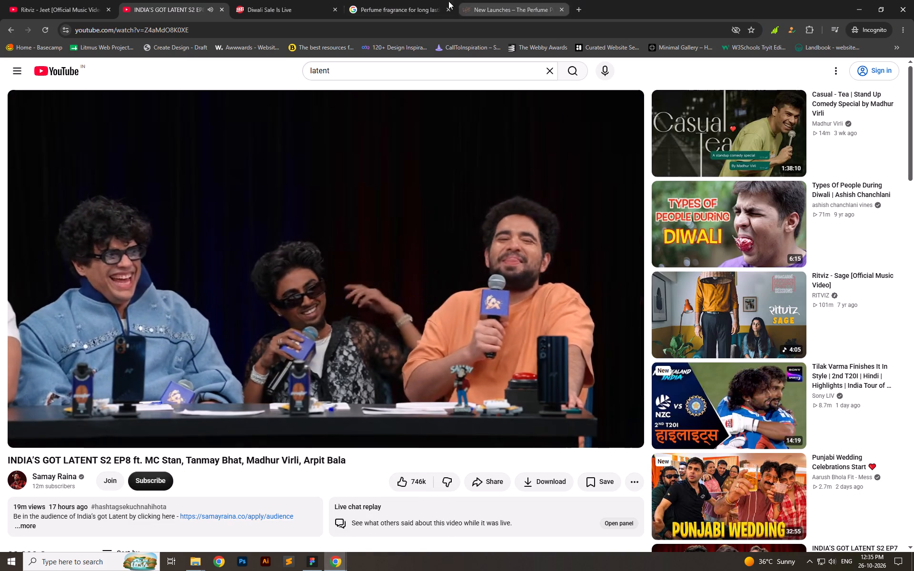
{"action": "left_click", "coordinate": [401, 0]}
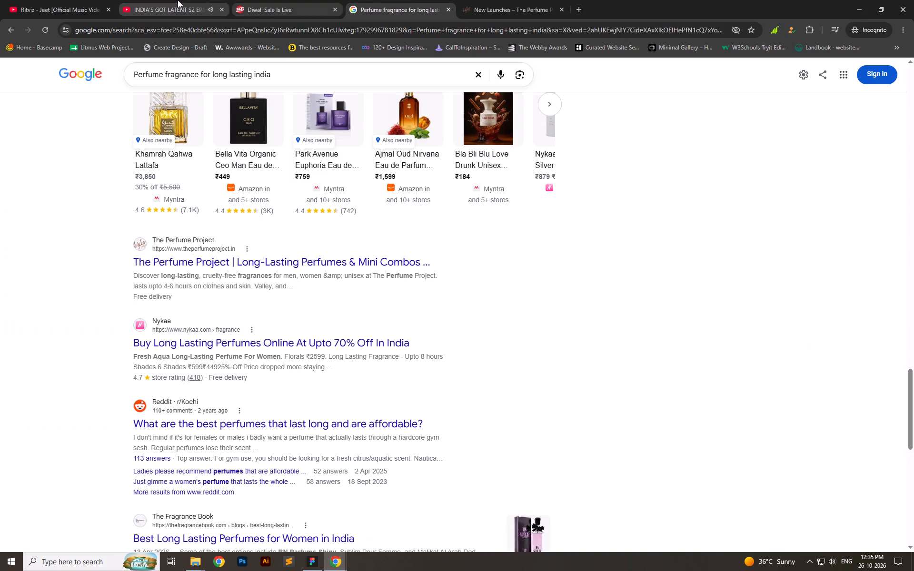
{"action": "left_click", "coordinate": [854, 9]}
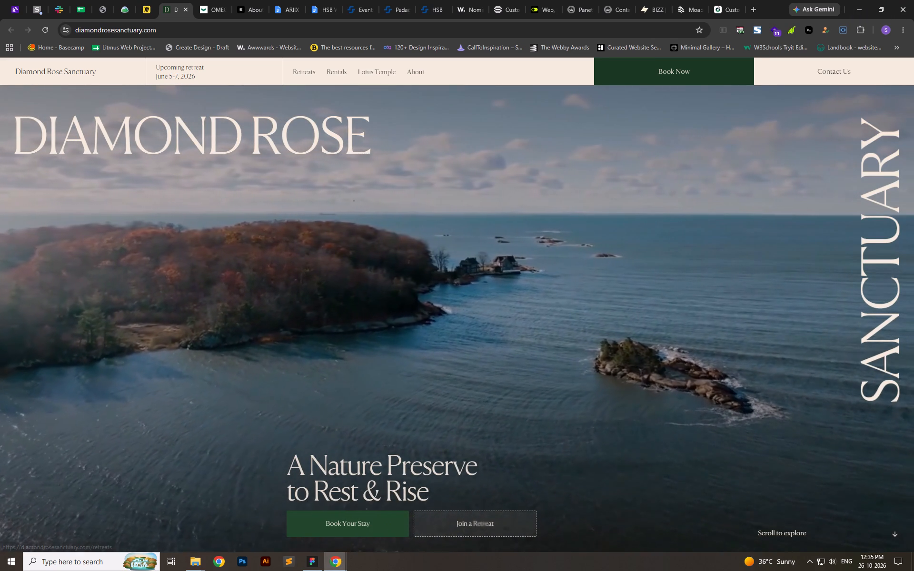
Study how Diamond Rose Sanctuary's hero leads into The Story text and the animated headline of The Residence.
{"action": "scroll", "coordinate": [723, 476], "scroll_direction": "down", "scroll_amount": 11}
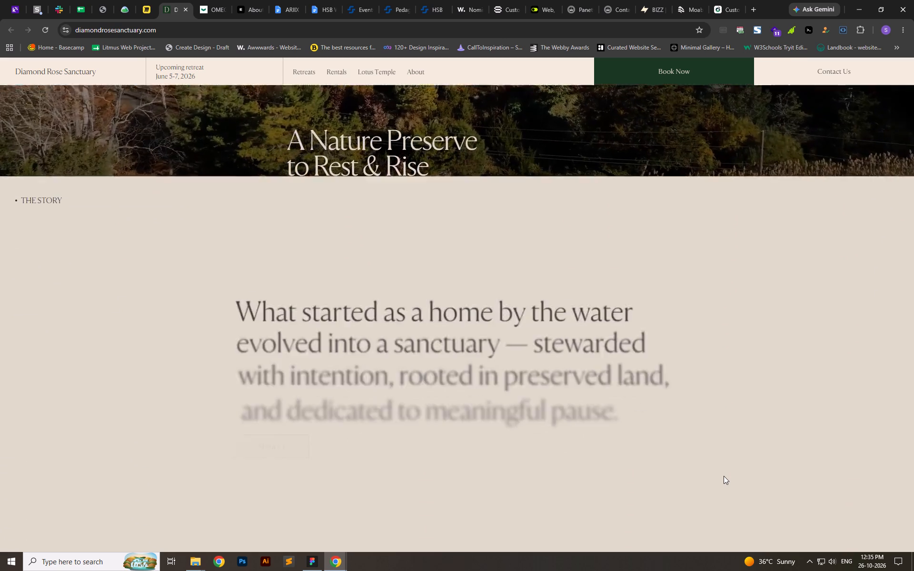
{"action": "scroll", "coordinate": [724, 471], "scroll_direction": "down", "scroll_amount": 5}
{"action": "scroll", "coordinate": [683, 419], "scroll_direction": "up", "scroll_amount": 5}
{"action": "scroll", "coordinate": [658, 404], "scroll_direction": "down", "scroll_amount": 1}
{"action": "scroll", "coordinate": [629, 395], "scroll_direction": "up", "scroll_amount": 4}
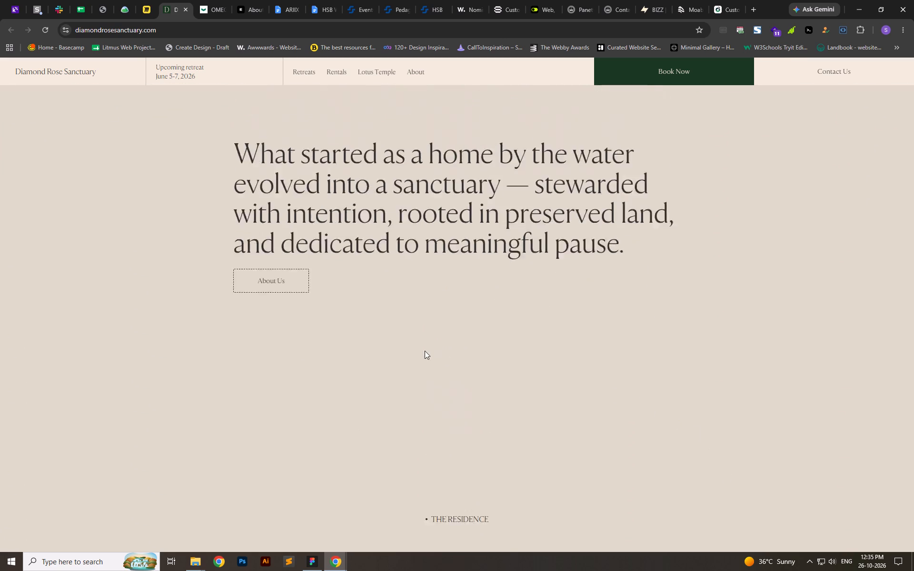
{"action": "scroll", "coordinate": [470, 384], "scroll_direction": "down", "scroll_amount": 9}
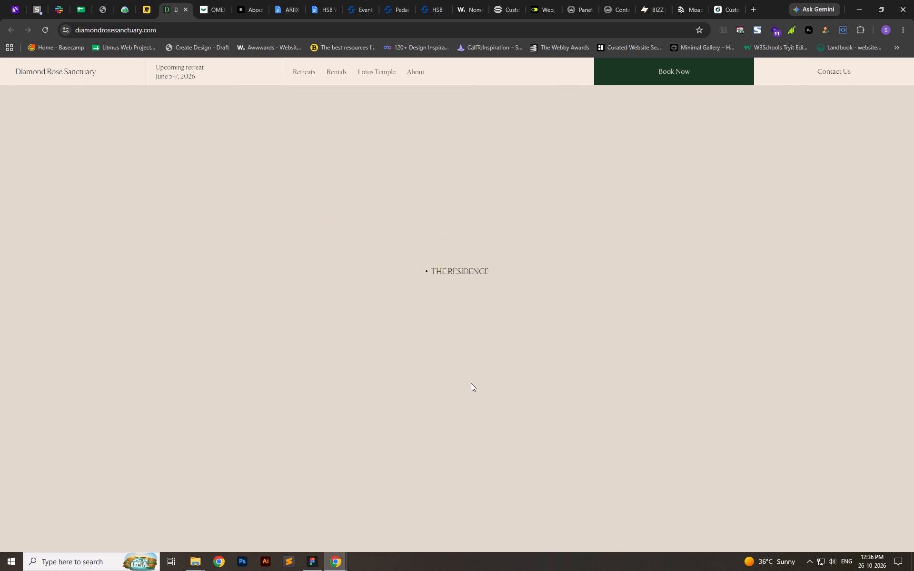
{"action": "scroll", "coordinate": [471, 383], "scroll_direction": "down", "scroll_amount": 9}
{"action": "scroll", "coordinate": [430, 380], "scroll_direction": "down", "scroll_amount": 4}
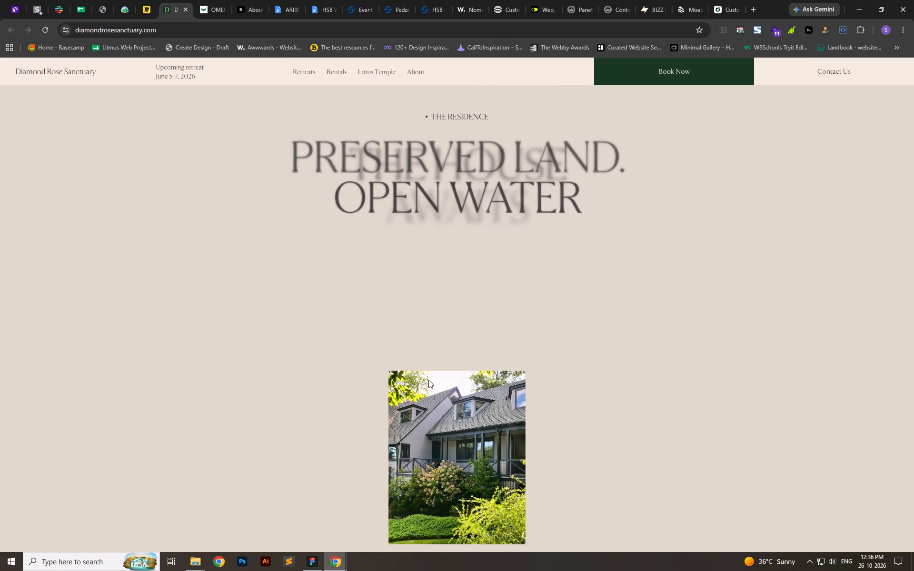
Examine the "How the Space Is Lived In" section, comparing how its list items and paired images change on scroll.
{"action": "scroll", "coordinate": [428, 380], "scroll_direction": "down", "scroll_amount": 18}
{"action": "scroll", "coordinate": [428, 380], "scroll_direction": "down", "scroll_amount": 5}
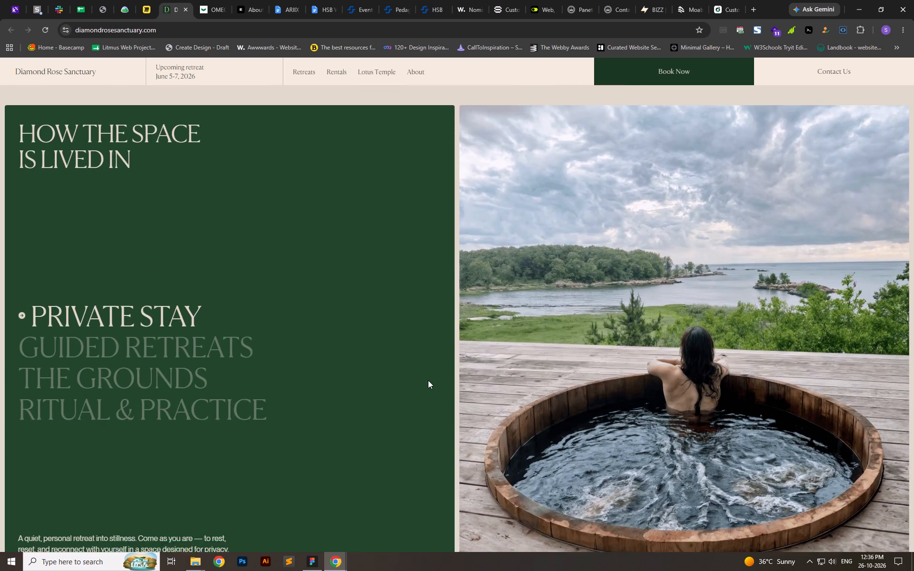
{"action": "scroll", "coordinate": [428, 380], "scroll_direction": "down", "scroll_amount": 6}
{"action": "scroll", "coordinate": [201, 214], "scroll_direction": "up", "scroll_amount": 6}
{"action": "scroll", "coordinate": [249, 401], "scroll_direction": "down", "scroll_amount": 1}
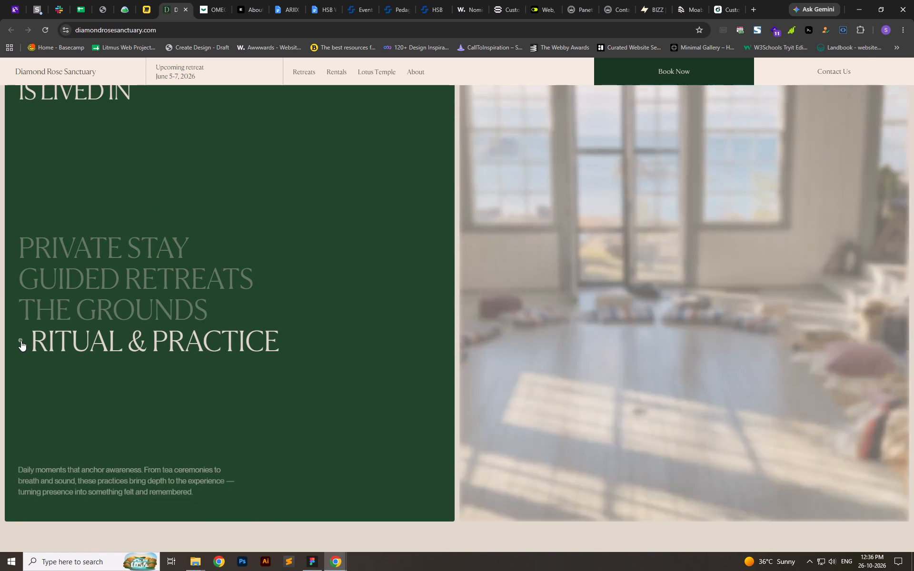
{"action": "scroll", "coordinate": [41, 342], "scroll_direction": "up", "scroll_amount": 3}
{"action": "scroll", "coordinate": [44, 343], "scroll_direction": "down", "scroll_amount": 2}
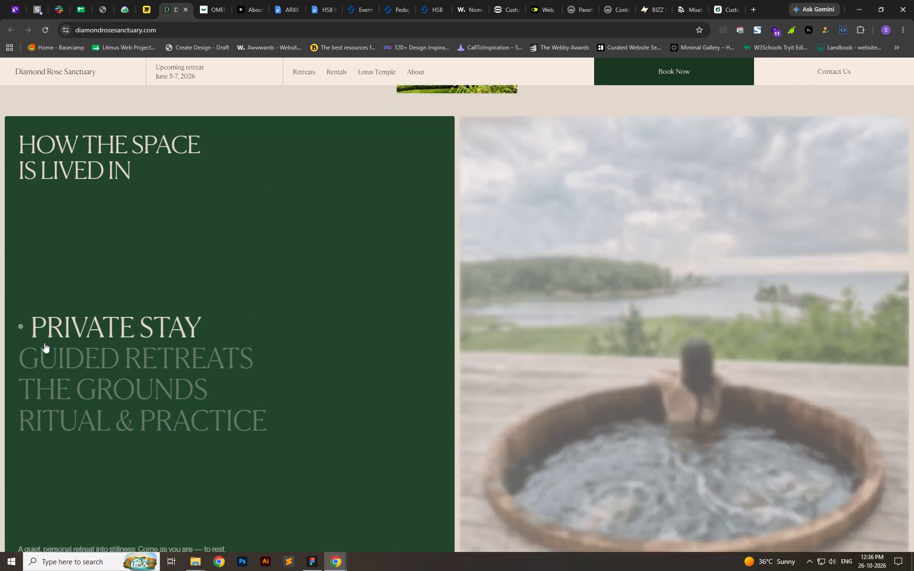
Examine the "Retreats Within These Walls" listing and the three-column section that follows it.
{"action": "scroll", "coordinate": [45, 343], "scroll_direction": "down", "scroll_amount": 6}
{"action": "scroll", "coordinate": [408, 387], "scroll_direction": "down", "scroll_amount": 3}
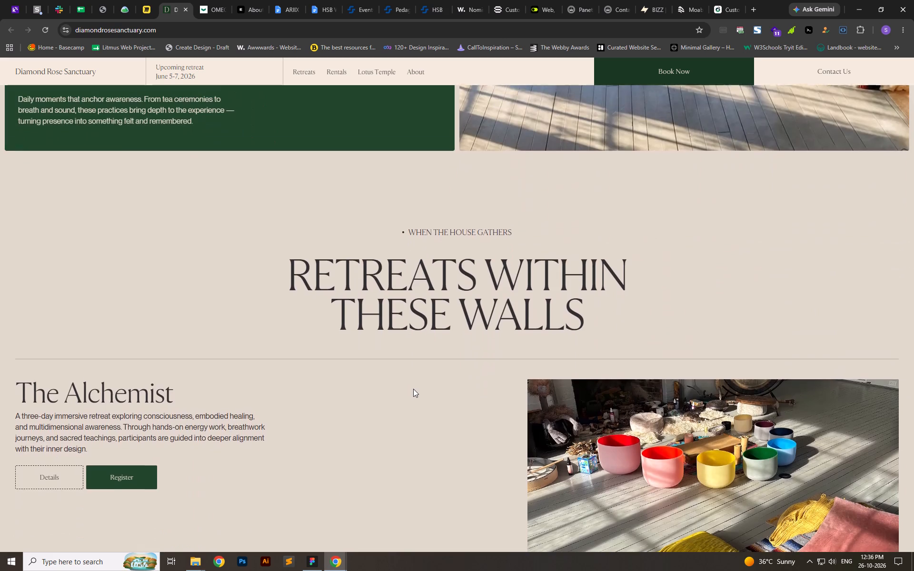
{"action": "scroll", "coordinate": [413, 389], "scroll_direction": "down", "scroll_amount": 12}
{"action": "scroll", "coordinate": [362, 374], "scroll_direction": "down", "scroll_amount": 6}
{"action": "scroll", "coordinate": [387, 380], "scroll_direction": "up", "scroll_amount": 1}
{"action": "scroll", "coordinate": [296, 412], "scroll_direction": "down", "scroll_amount": 5}
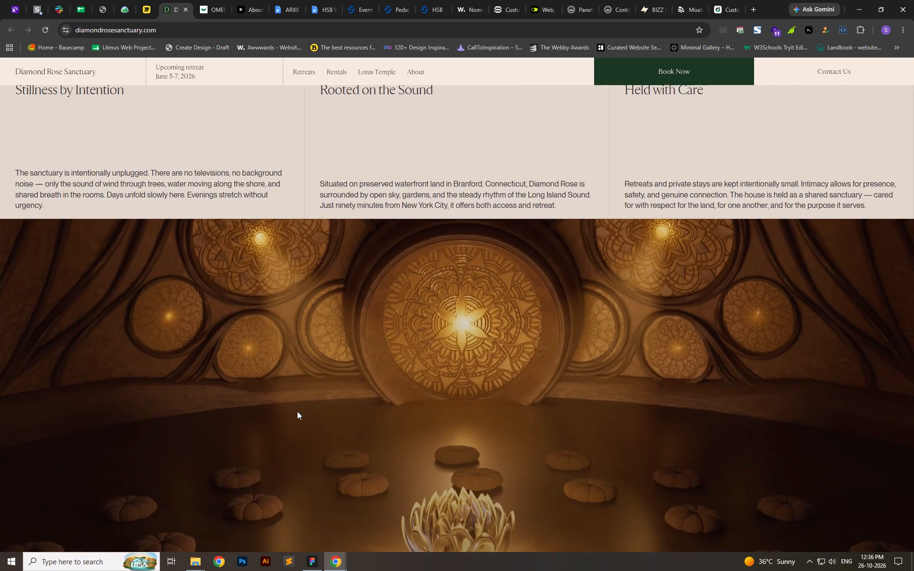
Study the full-screen Lotus Temple section, from "A New Chapter Begins" through its scrolling text blocks over the lotus background.
{"action": "scroll", "coordinate": [297, 411], "scroll_direction": "down", "scroll_amount": 1}
{"action": "scroll", "coordinate": [386, 445], "scroll_direction": "down", "scroll_amount": 18}
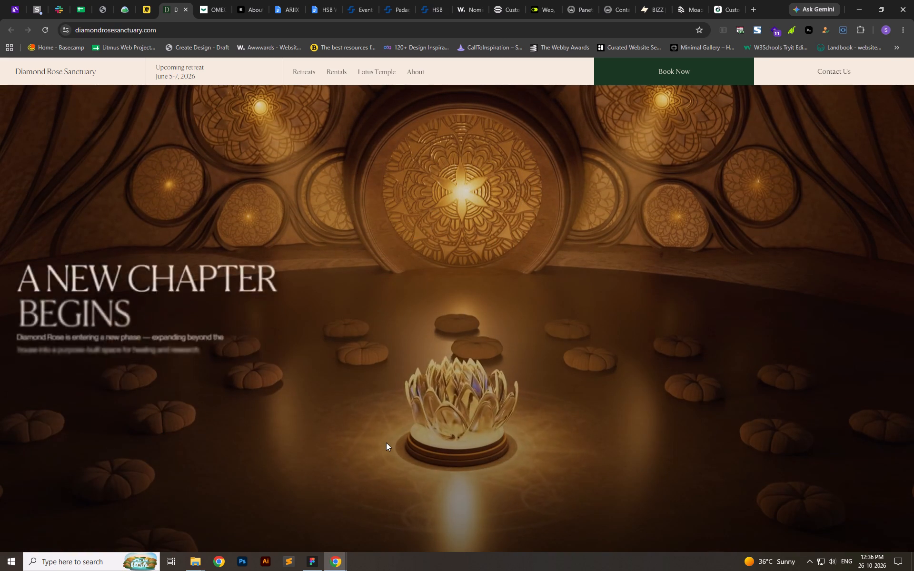
{"action": "scroll", "coordinate": [386, 443], "scroll_direction": "down", "scroll_amount": 20}
{"action": "scroll", "coordinate": [390, 432], "scroll_direction": "down", "scroll_amount": 7}
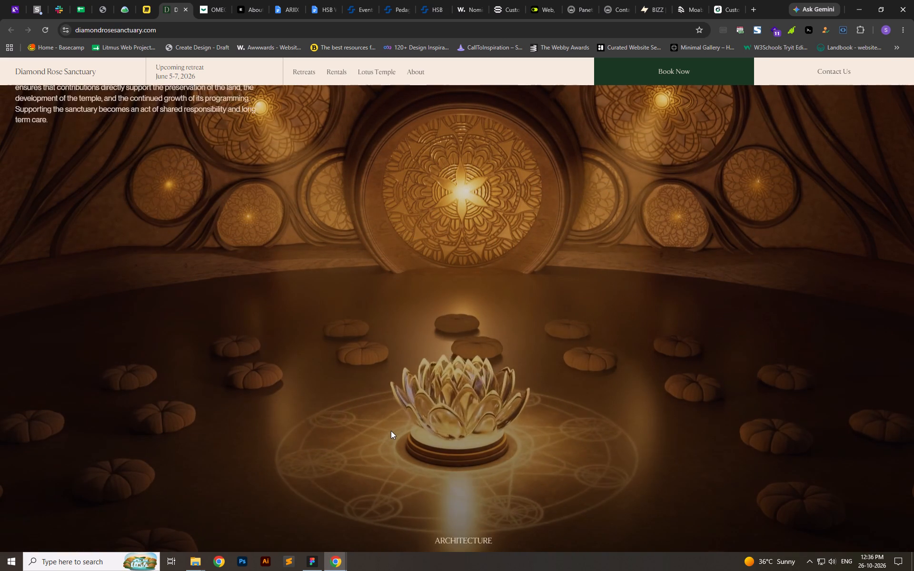
{"action": "scroll", "coordinate": [392, 430], "scroll_direction": "down", "scroll_amount": 18}
{"action": "scroll", "coordinate": [392, 429], "scroll_direction": "down", "scroll_amount": 5}
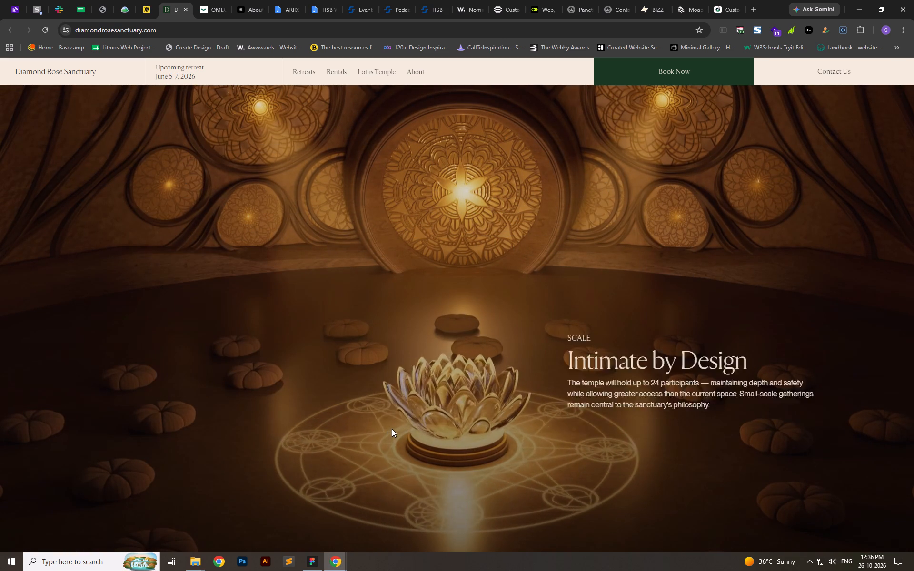
{"action": "scroll", "coordinate": [392, 429], "scroll_direction": "down", "scroll_amount": 6}
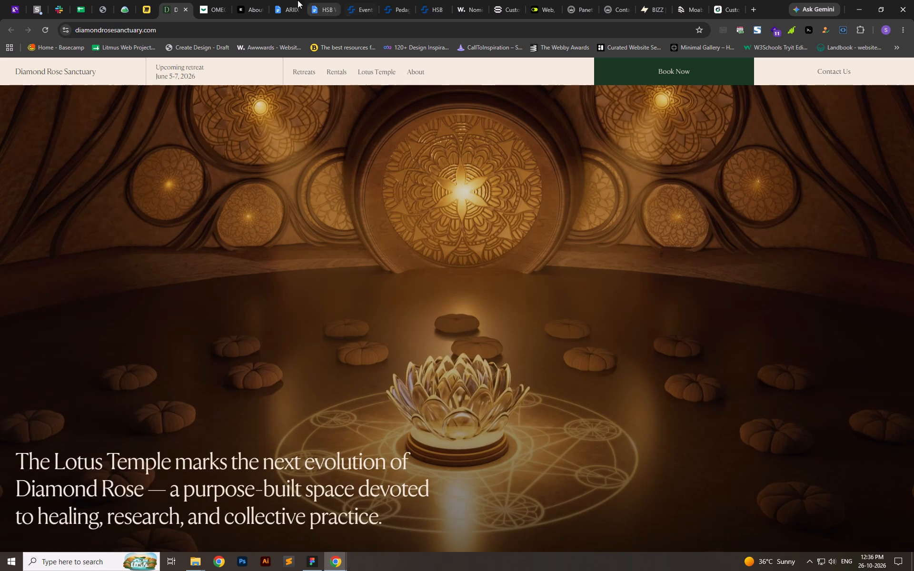
Return to the REF WEBSITE board in Miro and try to open the bb.agency reference link.
{"action": "left_click", "coordinate": [143, 0]}
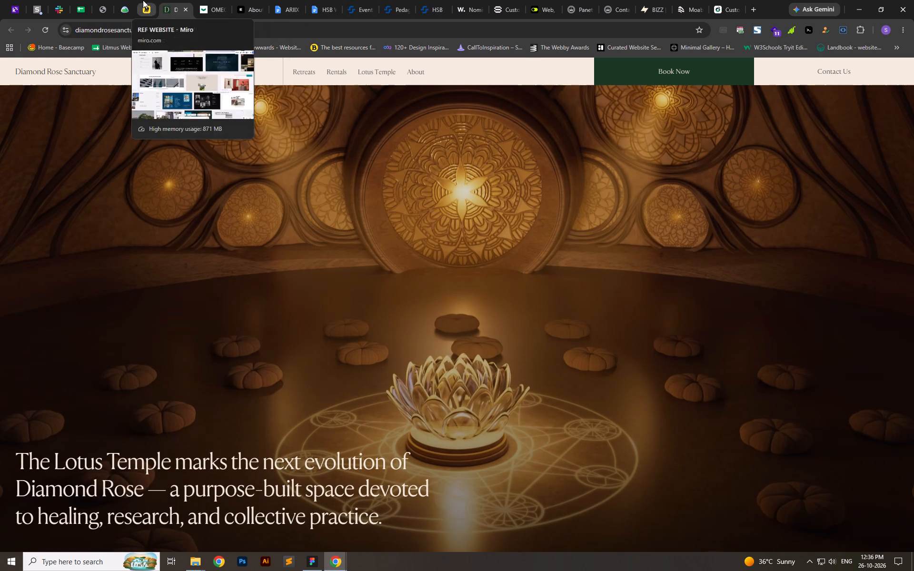
{"action": "scroll", "coordinate": [446, 354], "scroll_direction": "up", "scroll_amount": 5}
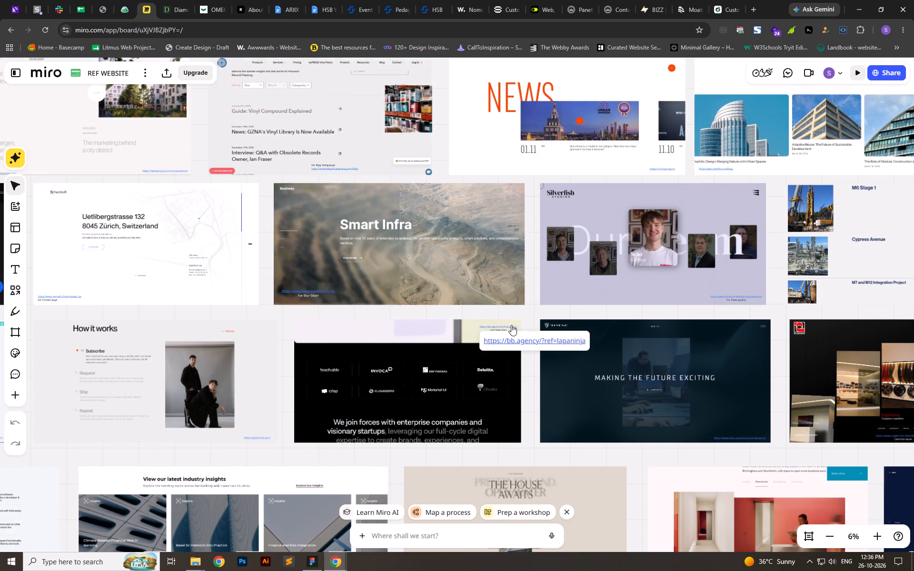
{"action": "left_click", "coordinate": [516, 342]}
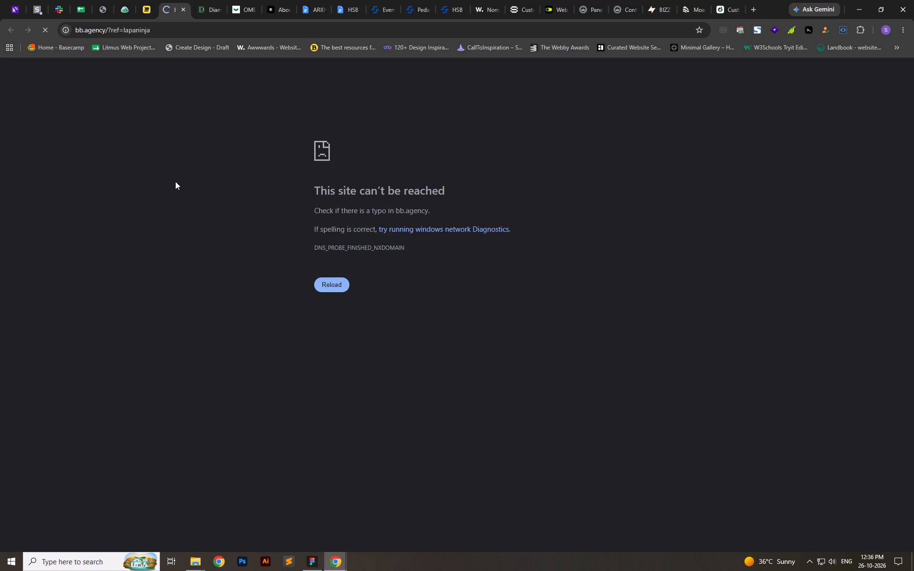
Go back to the REF WEBSITE board and open Leeroy's culture page from the "Together we are ambitious" reference.
{"action": "left_click", "coordinate": [153, 4]}
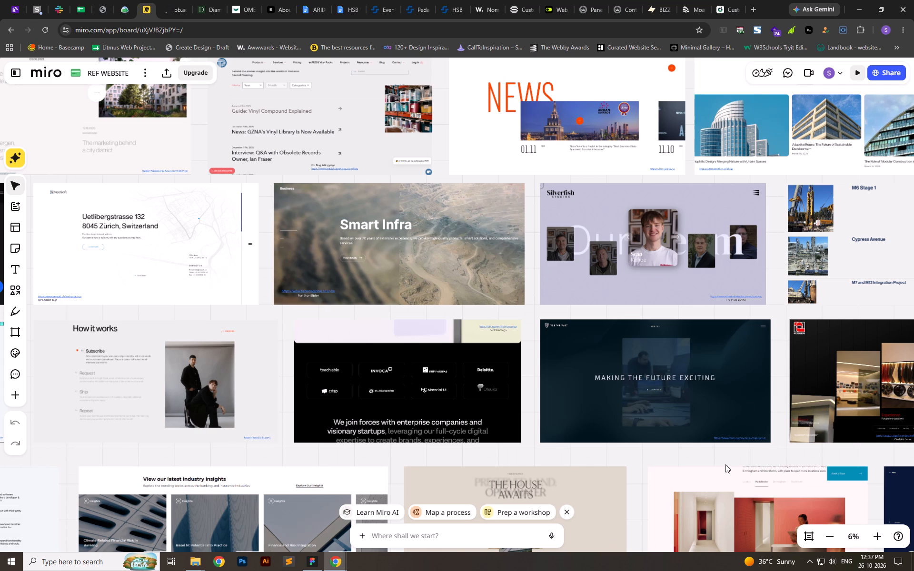
{"action": "scroll", "coordinate": [624, 467], "scroll_direction": "down", "scroll_amount": 6}
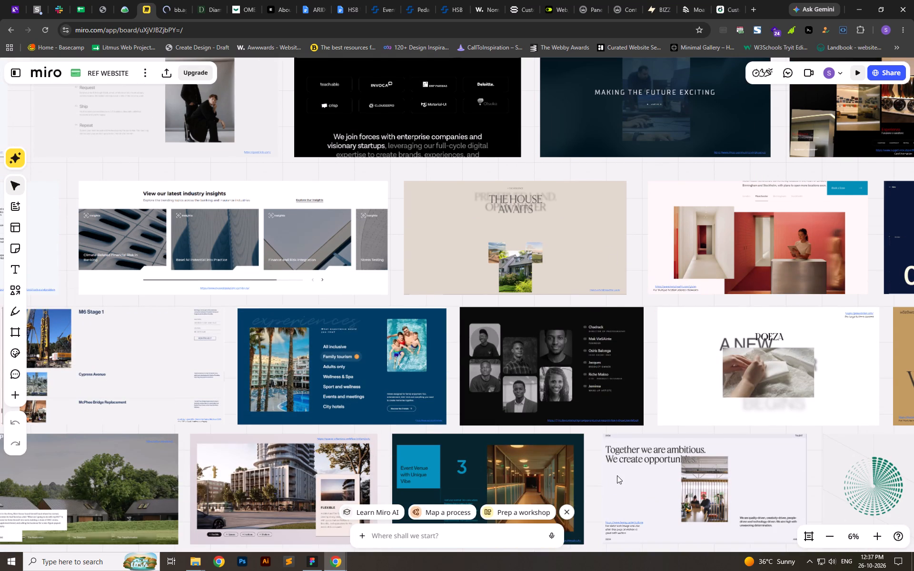
{"action": "scroll", "coordinate": [617, 475], "scroll_direction": "down", "scroll_amount": 4}
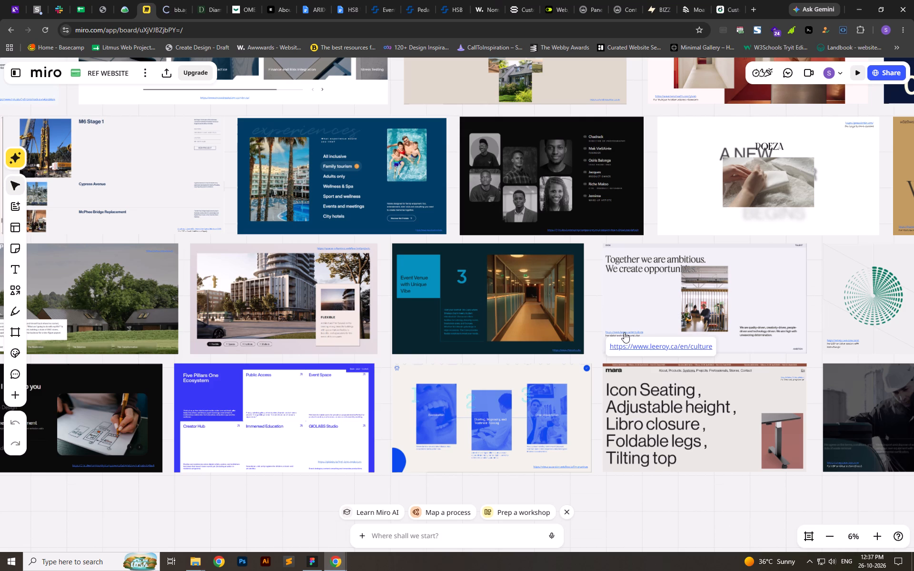
{"action": "left_click", "coordinate": [633, 350]}
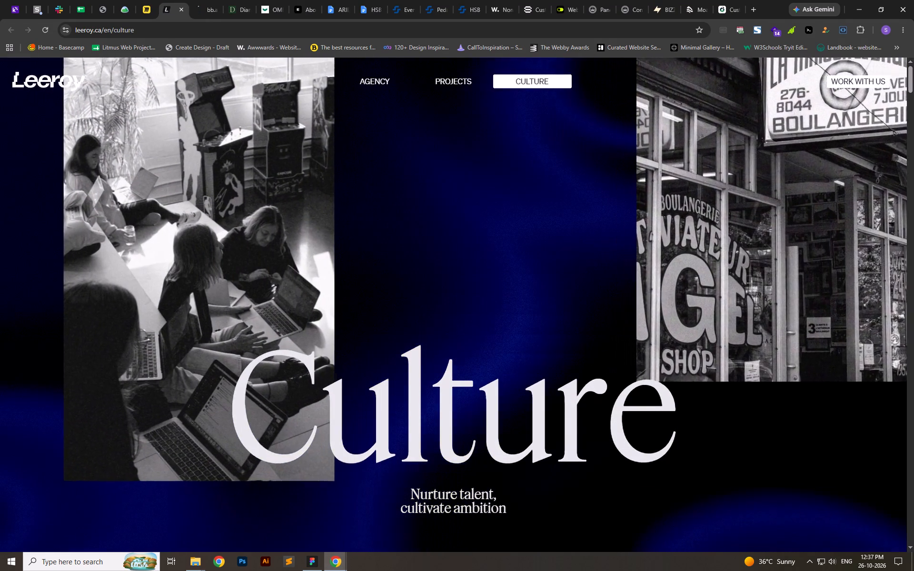
Study how Leeroy's Culture hero leads into the numbered 01/04 to 03/04 sections with headlines overlapping the pinned central image.
{"action": "scroll", "coordinate": [576, 394], "scroll_direction": "down", "scroll_amount": 3}
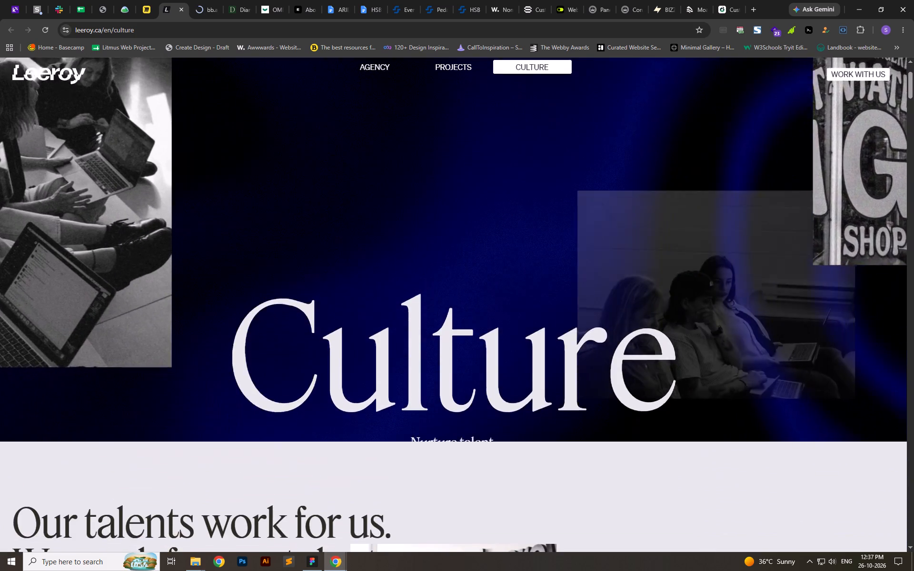
{"action": "scroll", "coordinate": [576, 394], "scroll_direction": "down", "scroll_amount": 14}
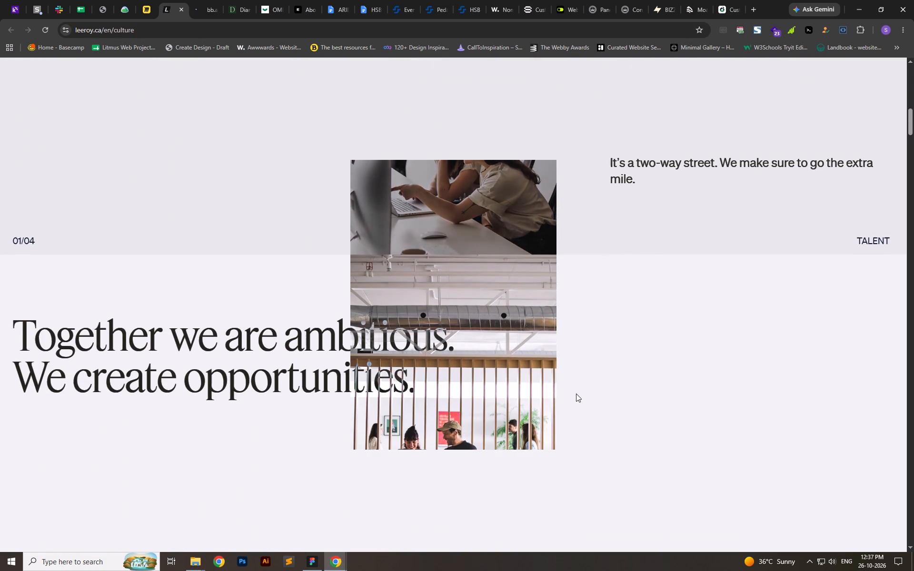
{"action": "scroll", "coordinate": [576, 394], "scroll_direction": "down", "scroll_amount": 9}
{"action": "scroll", "coordinate": [576, 394], "scroll_direction": "up", "scroll_amount": 1}
{"action": "scroll", "coordinate": [576, 394], "scroll_direction": "down", "scroll_amount": 6}
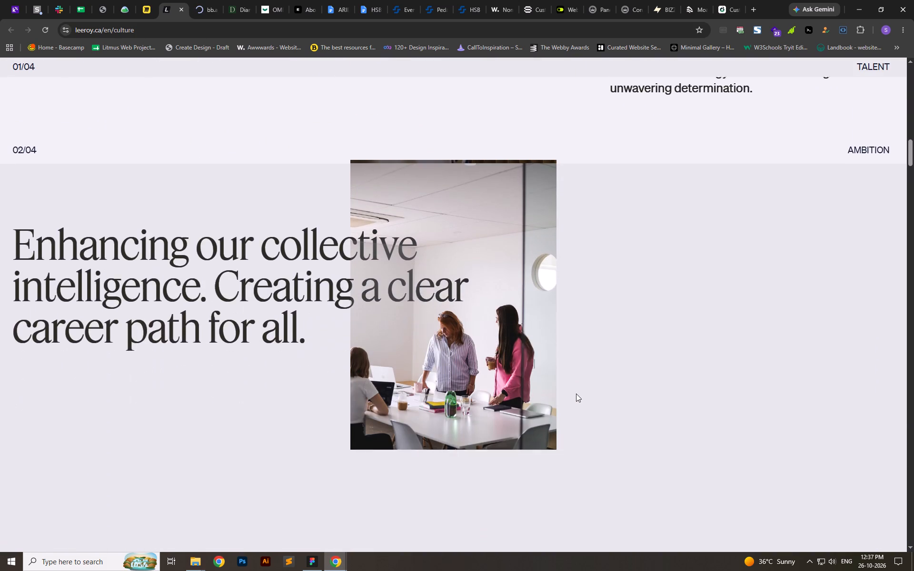
{"action": "scroll", "coordinate": [576, 394], "scroll_direction": "down", "scroll_amount": 5}
{"action": "scroll", "coordinate": [576, 394], "scroll_direction": "up", "scroll_amount": 5}
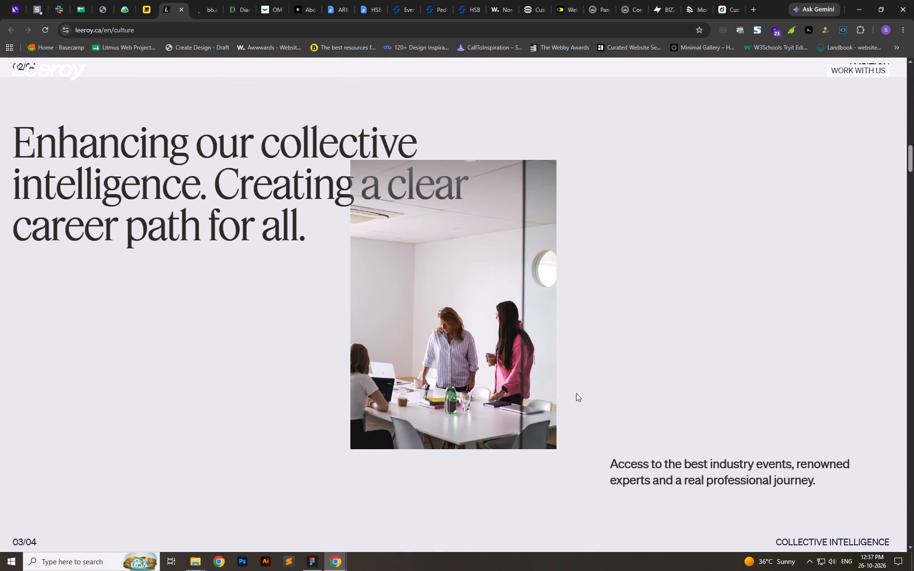
{"action": "scroll", "coordinate": [576, 393], "scroll_direction": "down", "scroll_amount": 10}
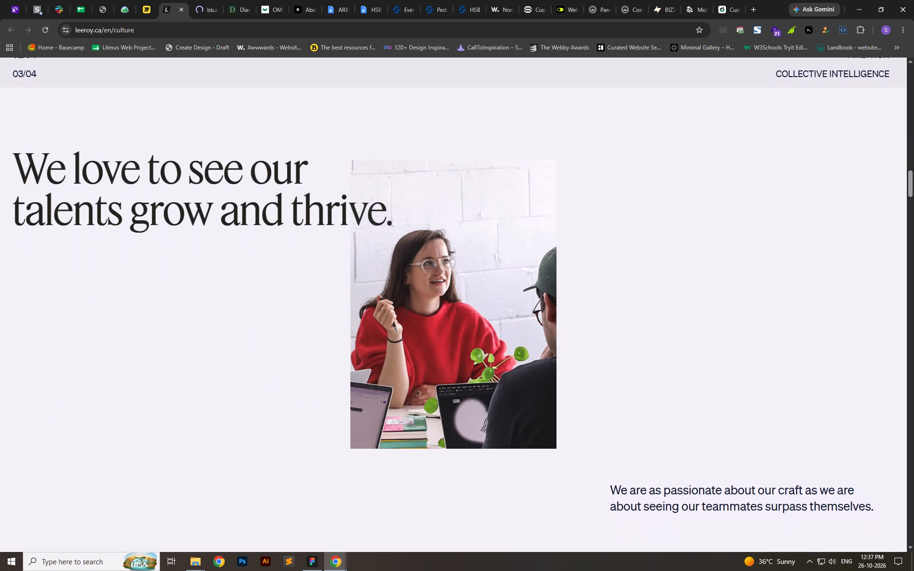
Examine how Leeroy's pinned central image expands into the full-width "Driven by creativity. United by fun." section.
{"action": "scroll", "coordinate": [576, 392], "scroll_direction": "down", "scroll_amount": 8}
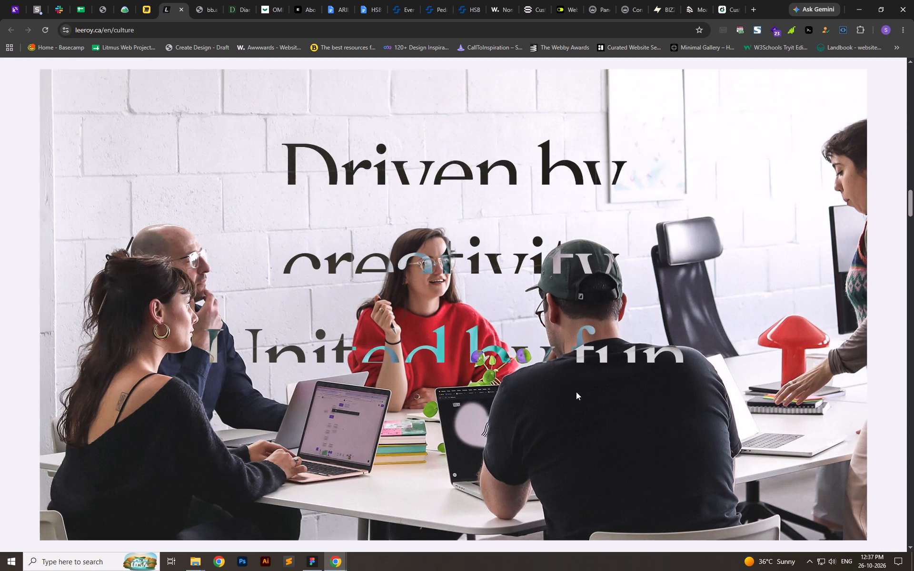
{"action": "scroll", "coordinate": [576, 392], "scroll_direction": "down", "scroll_amount": 14}
{"action": "scroll", "coordinate": [576, 390], "scroll_direction": "up", "scroll_amount": 1}
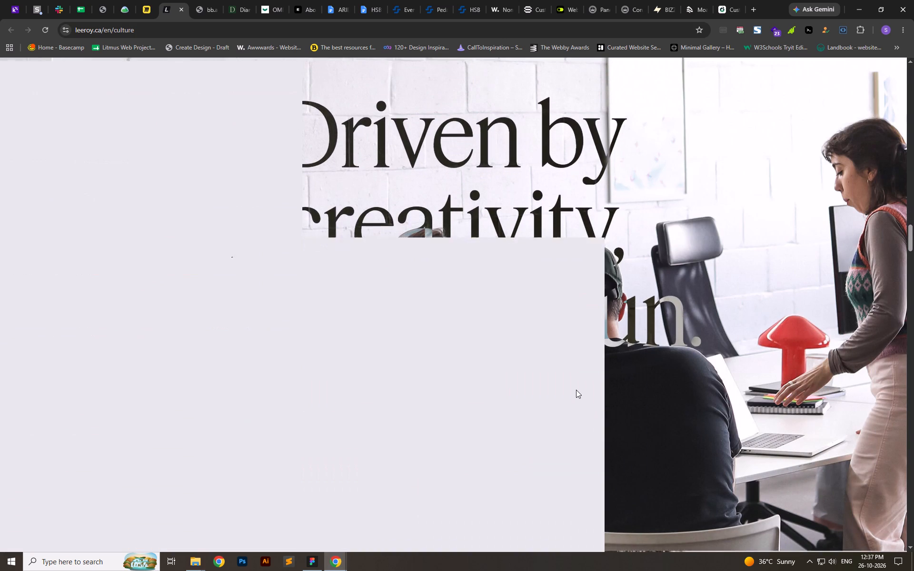
Study Leeroy's split-panel benefits blocks, from "Proud Milenders" and "Work-Life balance" down to the playground section.
{"action": "scroll", "coordinate": [576, 390], "scroll_direction": "down", "scroll_amount": 10}
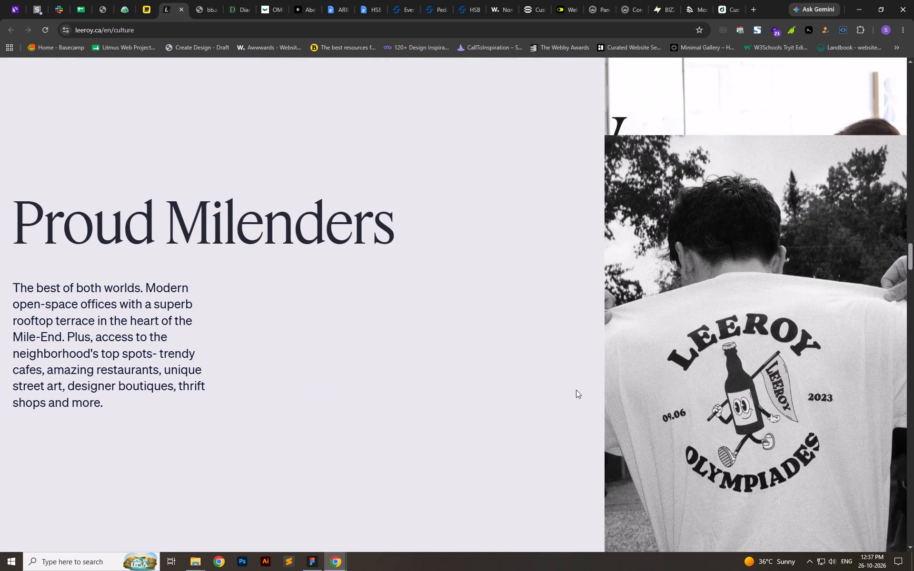
{"action": "scroll", "coordinate": [576, 390], "scroll_direction": "down", "scroll_amount": 14}
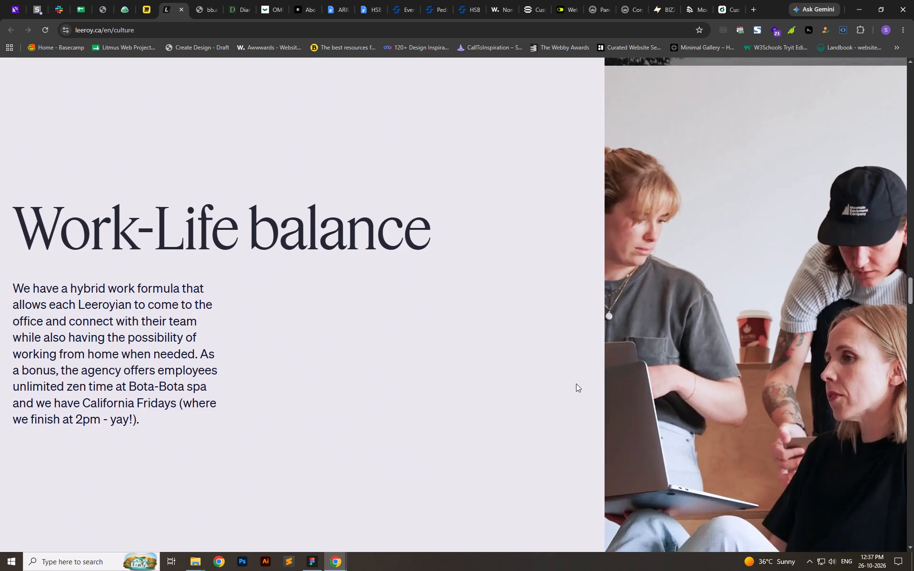
{"action": "scroll", "coordinate": [576, 384], "scroll_direction": "down", "scroll_amount": 8}
{"action": "scroll", "coordinate": [576, 384], "scroll_direction": "up", "scroll_amount": 1}
{"action": "scroll", "coordinate": [576, 384], "scroll_direction": "down", "scroll_amount": 18}
{"action": "scroll", "coordinate": [574, 384], "scroll_direction": "down", "scroll_amount": 18}
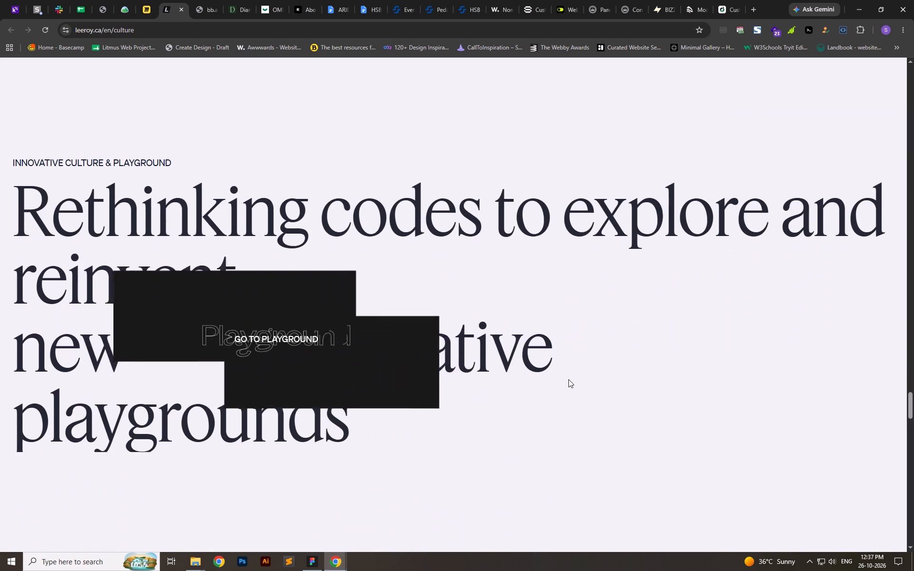
Examine how the inline Playground media grows over the "Rethinking codes to explore and reinvent new creative playgrounds" headline.
{"action": "scroll", "coordinate": [452, 427], "scroll_direction": "up", "scroll_amount": 1}
{"action": "scroll", "coordinate": [445, 427], "scroll_direction": "down", "scroll_amount": 5}
{"action": "scroll", "coordinate": [20, 406], "scroll_direction": "down", "scroll_amount": 6}
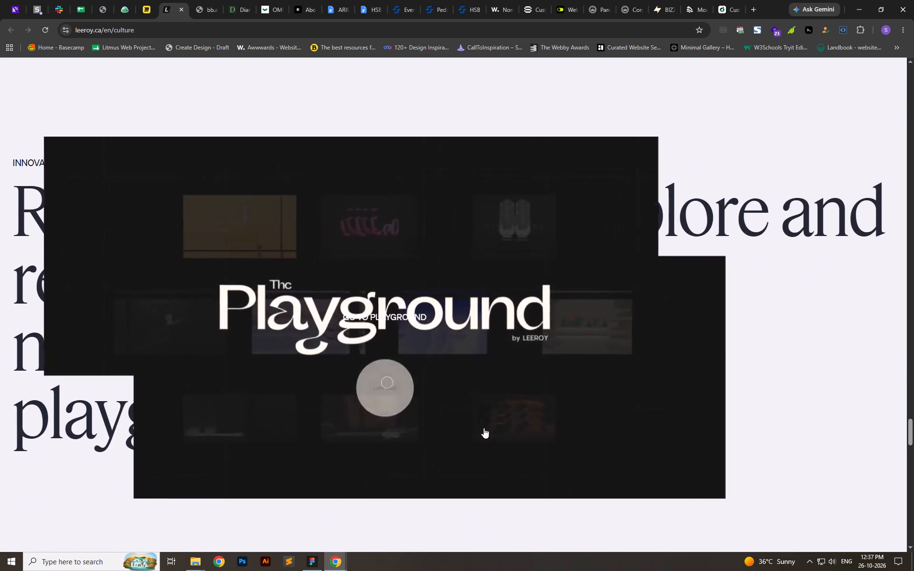
{"action": "scroll", "coordinate": [763, 416], "scroll_direction": "up", "scroll_amount": 19}
{"action": "scroll", "coordinate": [778, 422], "scroll_direction": "down", "scroll_amount": 6}
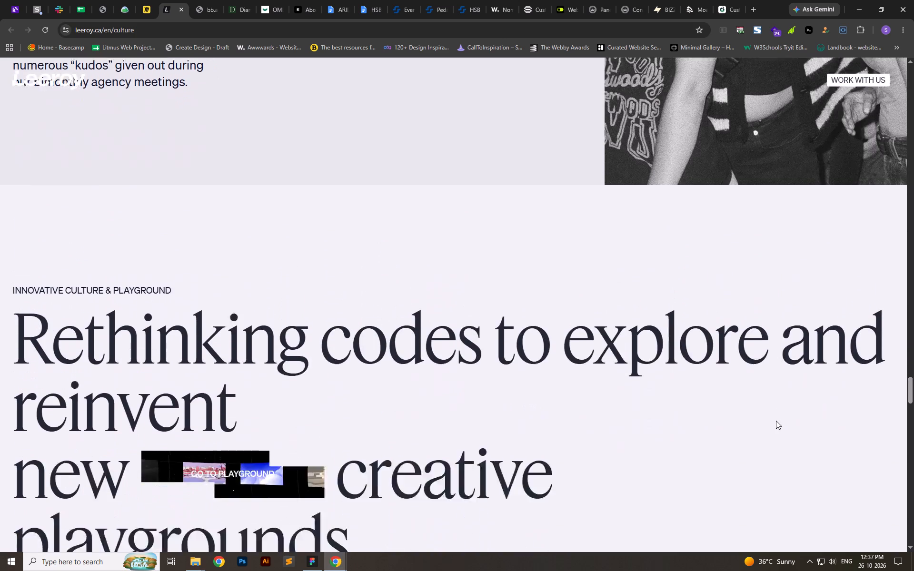
{"action": "scroll", "coordinate": [775, 418], "scroll_direction": "down", "scroll_amount": 6}
{"action": "scroll", "coordinate": [424, 361], "scroll_direction": "up", "scroll_amount": 10}
{"action": "scroll", "coordinate": [591, 411], "scroll_direction": "up", "scroll_amount": 5}
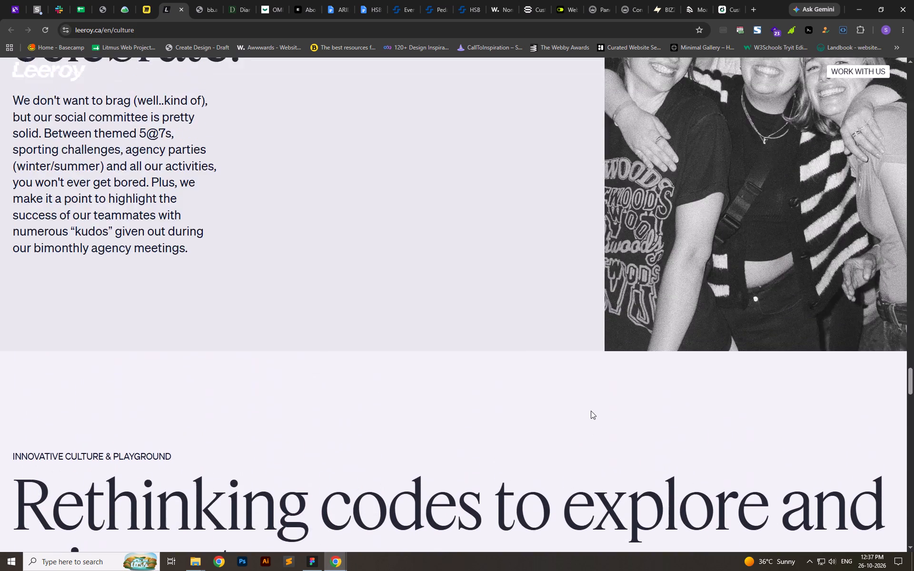
Re-examine the stacked photo and text transitions in the "Training, coaching and cool events" and "Your wellness: our priority" blocks.
{"action": "scroll", "coordinate": [591, 411], "scroll_direction": "up", "scroll_amount": 16}
{"action": "scroll", "coordinate": [595, 399], "scroll_direction": "up", "scroll_amount": 5}
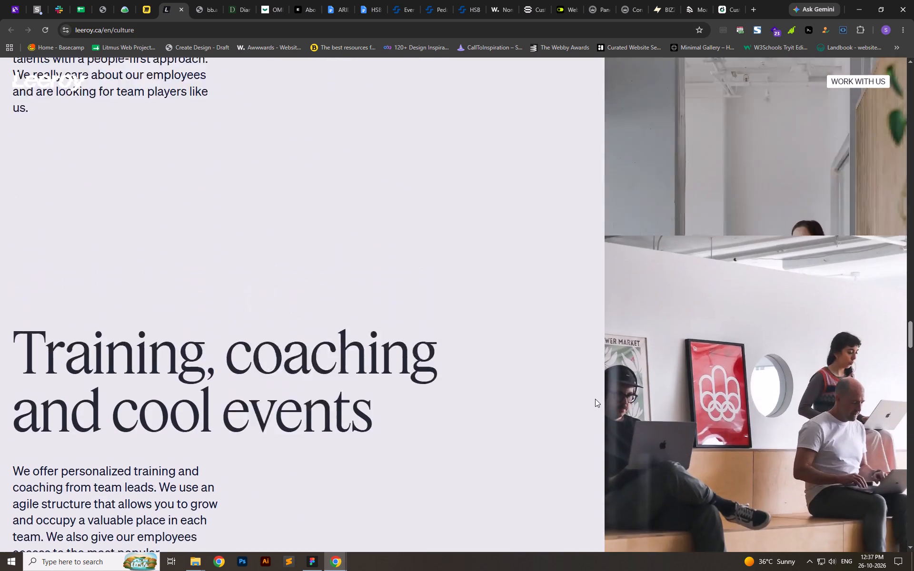
{"action": "scroll", "coordinate": [596, 398], "scroll_direction": "up", "scroll_amount": 9}
{"action": "scroll", "coordinate": [440, 423], "scroll_direction": "down", "scroll_amount": 4}
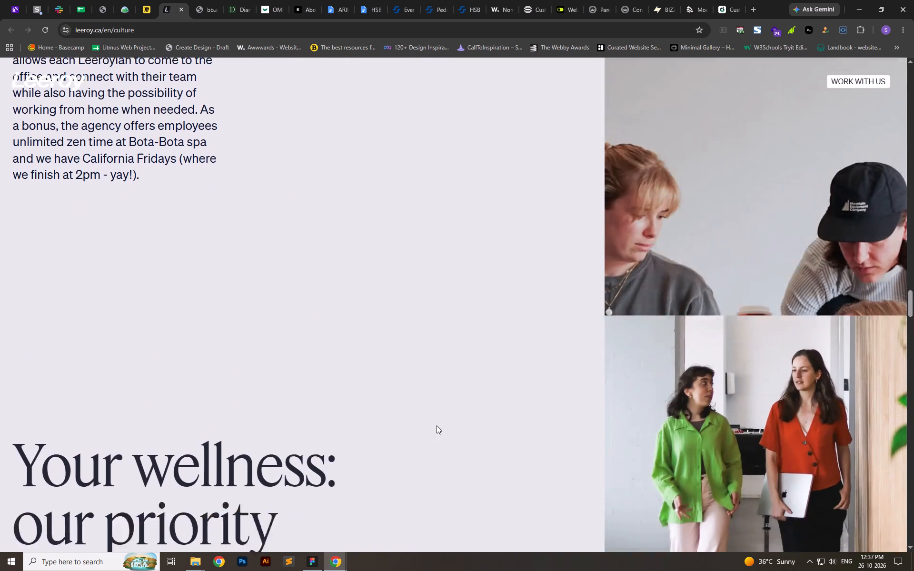
Review the playground, "Are you ambitious? Join us!" and footer sections of the Culture page, and return to its hero.
{"action": "scroll", "coordinate": [437, 425], "scroll_direction": "down", "scroll_amount": 20}
{"action": "scroll", "coordinate": [437, 425], "scroll_direction": "down", "scroll_amount": 19}
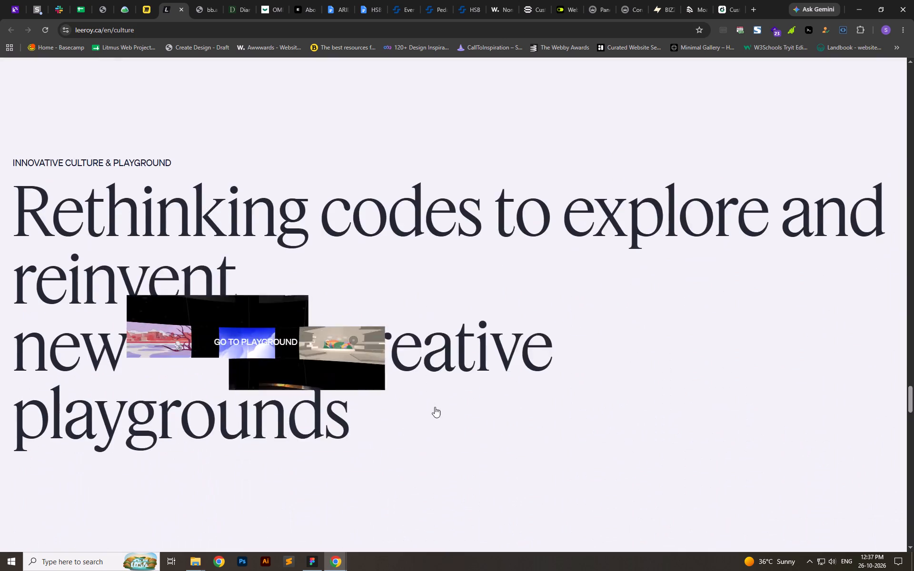
{"action": "scroll", "coordinate": [435, 407], "scroll_direction": "down", "scroll_amount": 20}
{"action": "scroll", "coordinate": [435, 407], "scroll_direction": "down", "scroll_amount": 15}
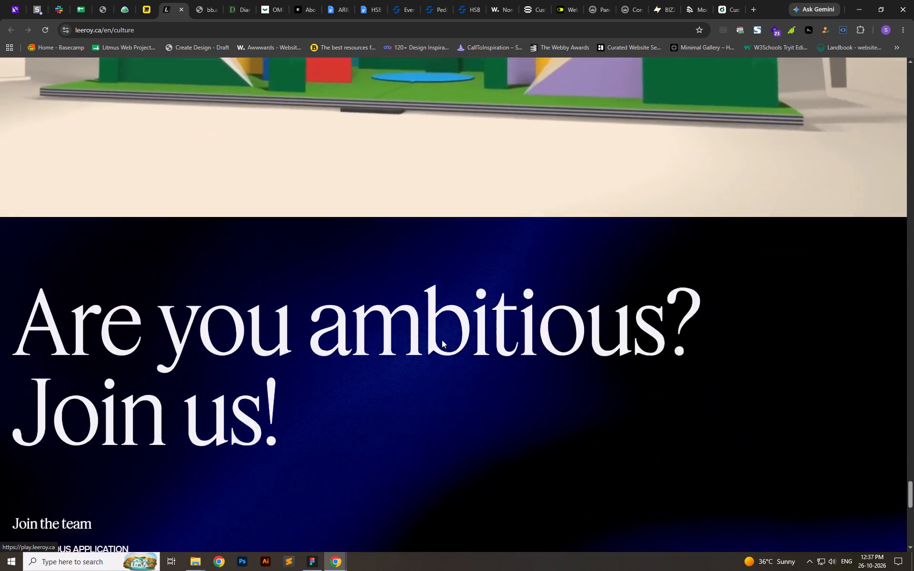
{"action": "scroll", "coordinate": [442, 340], "scroll_direction": "down", "scroll_amount": 5}
{"action": "scroll", "coordinate": [442, 340], "scroll_direction": "up", "scroll_amount": 1}
{"action": "scroll", "coordinate": [470, 348], "scroll_direction": "down", "scroll_amount": 6}
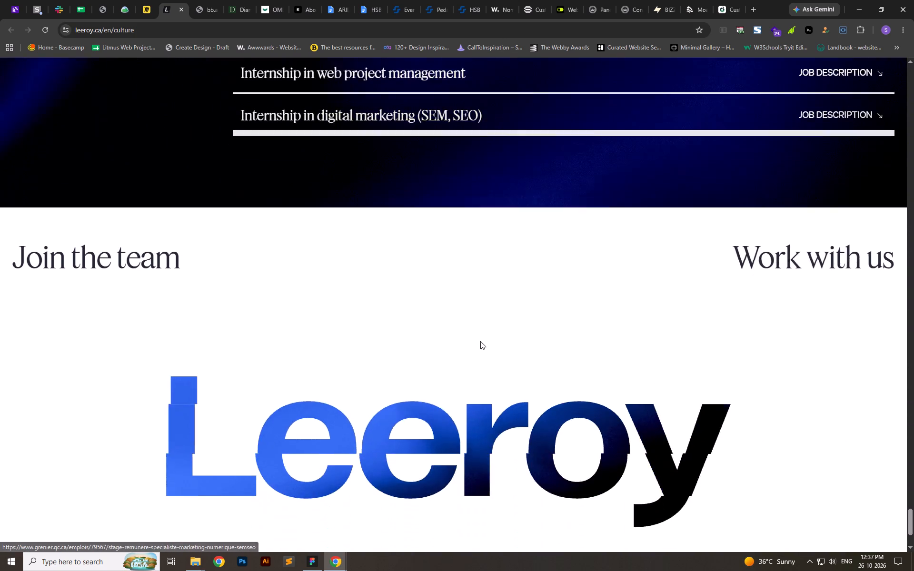
{"action": "scroll", "coordinate": [508, 347], "scroll_direction": "down", "scroll_amount": 5}
{"action": "scroll", "coordinate": [575, 387], "scroll_direction": "down", "scroll_amount": 6}
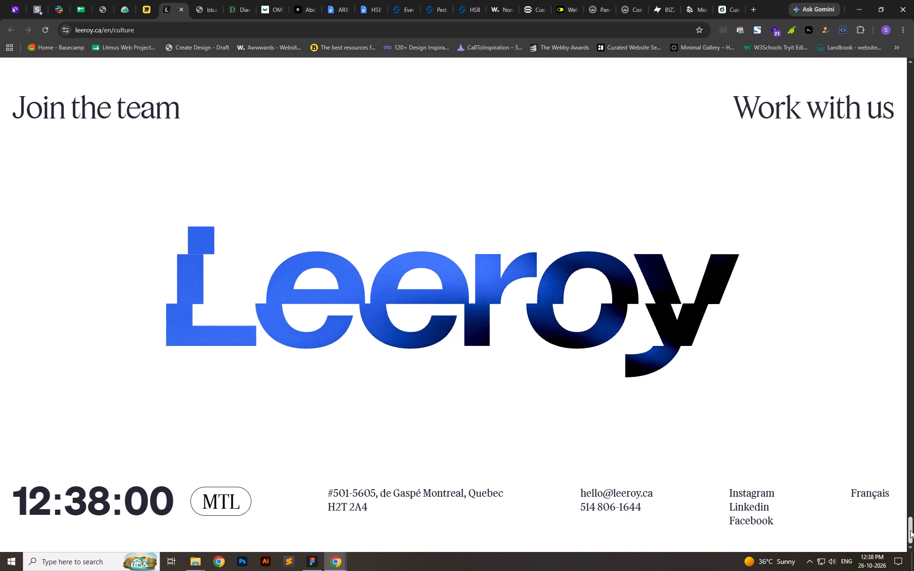
{"action": "left_click_drag", "start_coordinate": [910, 530], "coordinate": [890, 82]}
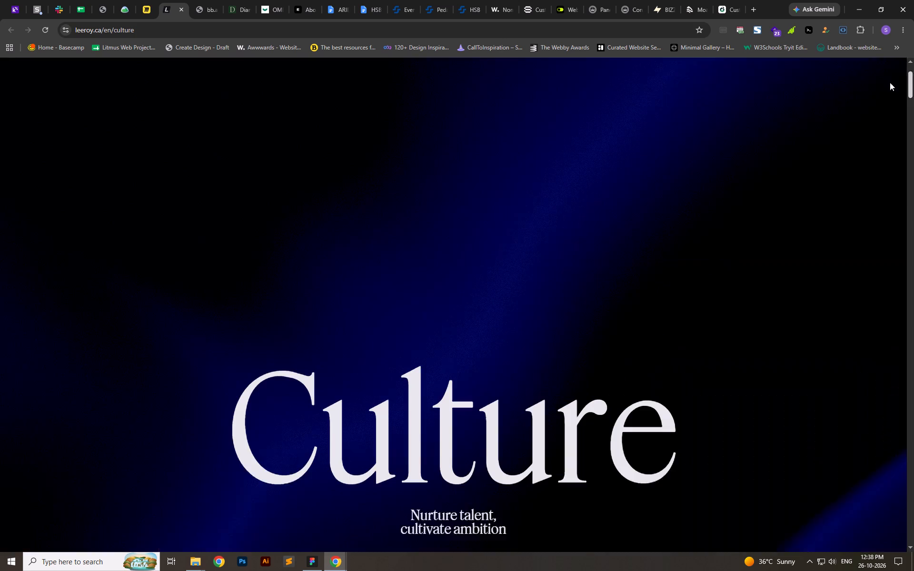
{"action": "left_click_drag", "start_coordinate": [890, 82], "coordinate": [911, 59]}
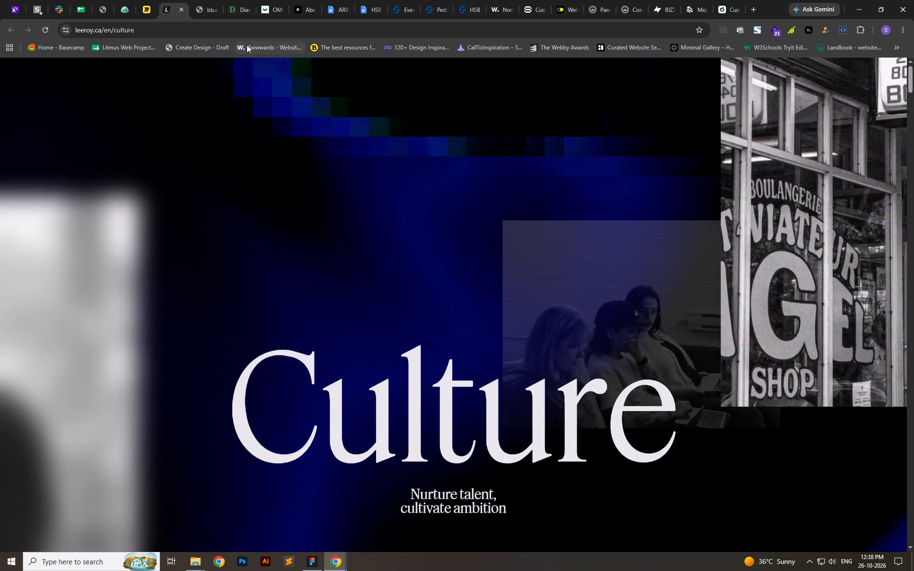
Retry loading the bb.agency reference, close its page and return to Leeroy's Culture page.
{"action": "left_click", "coordinate": [209, 1]}
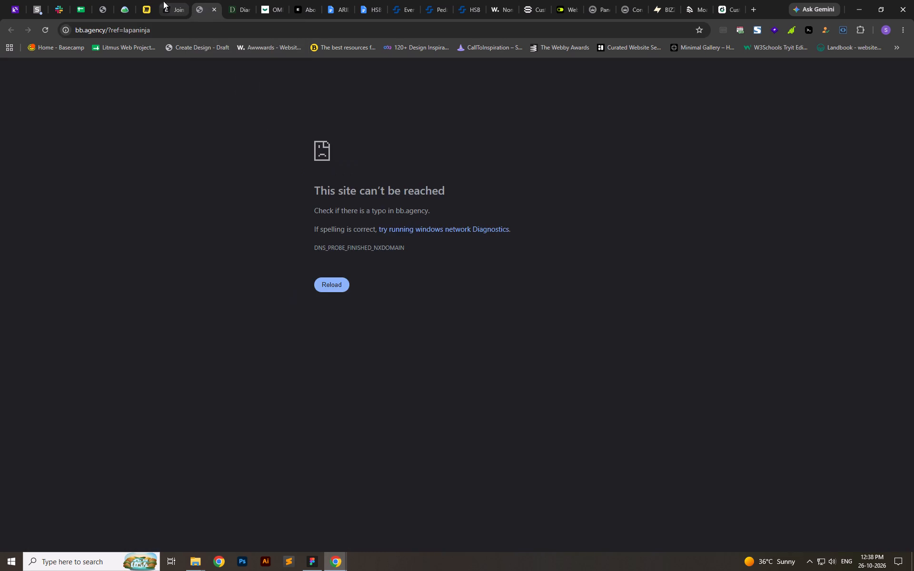
{"action": "left_click", "coordinate": [159, 1]}
{"action": "left_click", "coordinate": [198, 1]}
{"action": "left_click", "coordinate": [39, 29]}
{"action": "left_click", "coordinate": [174, 1]}
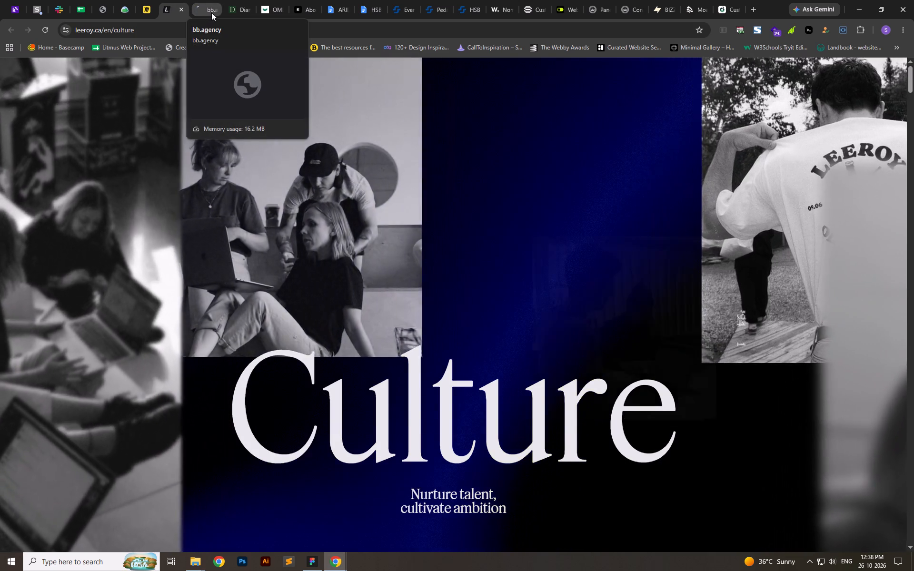
{"action": "left_click", "coordinate": [211, 12]}
{"action": "left_click", "coordinate": [213, 11]}
{"action": "left_click", "coordinate": [169, 4]}
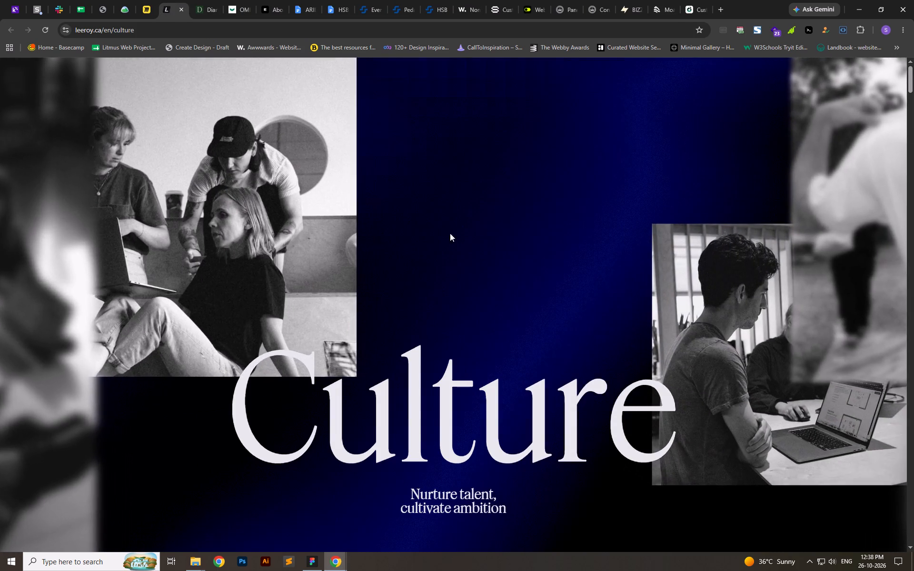
Re-examine the Culture hero's handover to the 01/04 Talent section and the "Together we are ambitious" section below it.
{"action": "scroll", "coordinate": [507, 253], "scroll_direction": "up", "scroll_amount": 6}
{"action": "scroll", "coordinate": [656, 282], "scroll_direction": "up", "scroll_amount": 5}
{"action": "scroll", "coordinate": [437, 276], "scroll_direction": "down", "scroll_amount": 5}
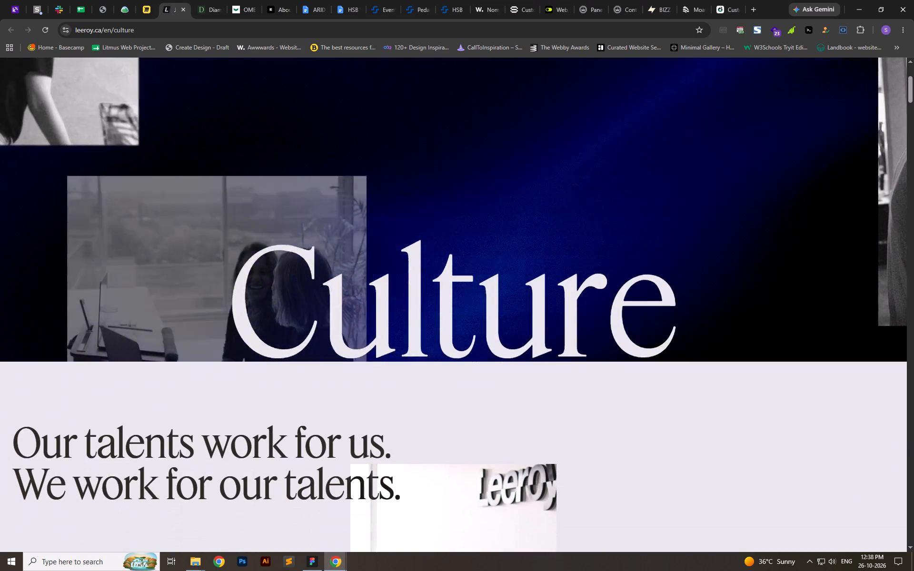
{"action": "scroll", "coordinate": [383, 275], "scroll_direction": "down", "scroll_amount": 10}
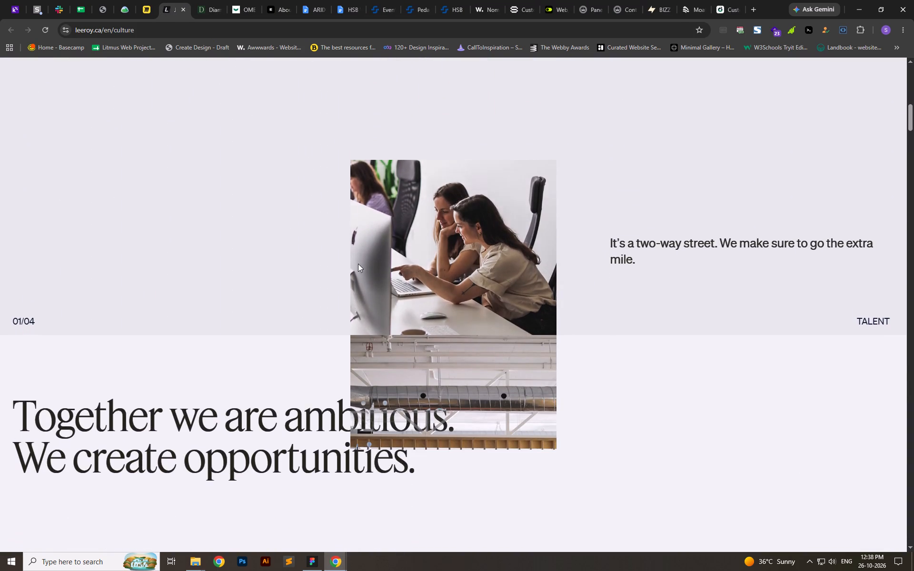
{"action": "scroll", "coordinate": [354, 264], "scroll_direction": "down", "scroll_amount": 2}
{"action": "scroll", "coordinate": [349, 260], "scroll_direction": "up", "scroll_amount": 10}
{"action": "scroll", "coordinate": [349, 260], "scroll_direction": "down", "scroll_amount": 4}
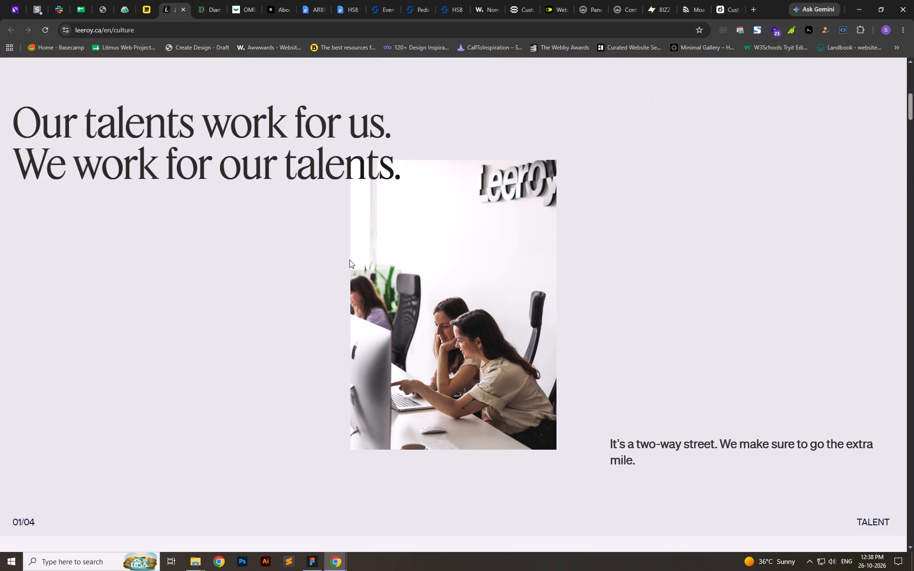
{"action": "scroll", "coordinate": [349, 260], "scroll_direction": "down", "scroll_amount": 2}
{"action": "scroll", "coordinate": [339, 229], "scroll_direction": "up", "scroll_amount": 2}
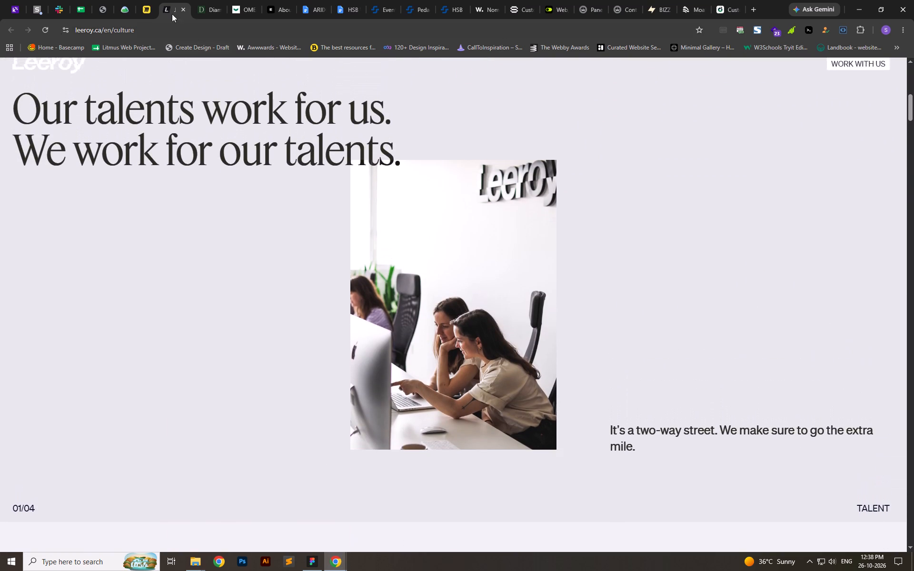
Return to the REF WEBSITE board in Miro and open the nekohealth.com/gb/en reference link.
{"action": "left_click", "coordinate": [143, 0]}
{"action": "scroll", "coordinate": [551, 367], "scroll_direction": "up", "scroll_amount": 5}
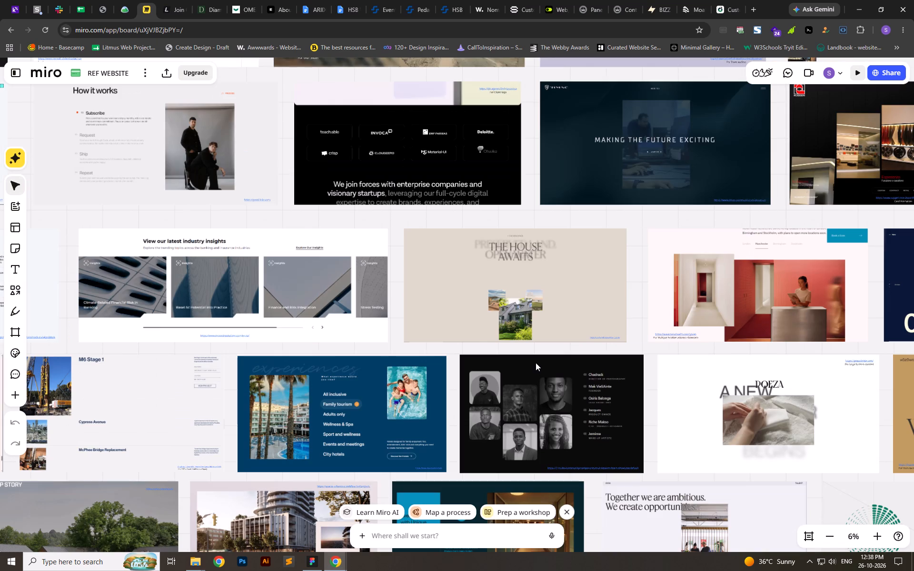
{"action": "scroll", "coordinate": [603, 371], "scroll_direction": "up", "scroll_amount": 3}
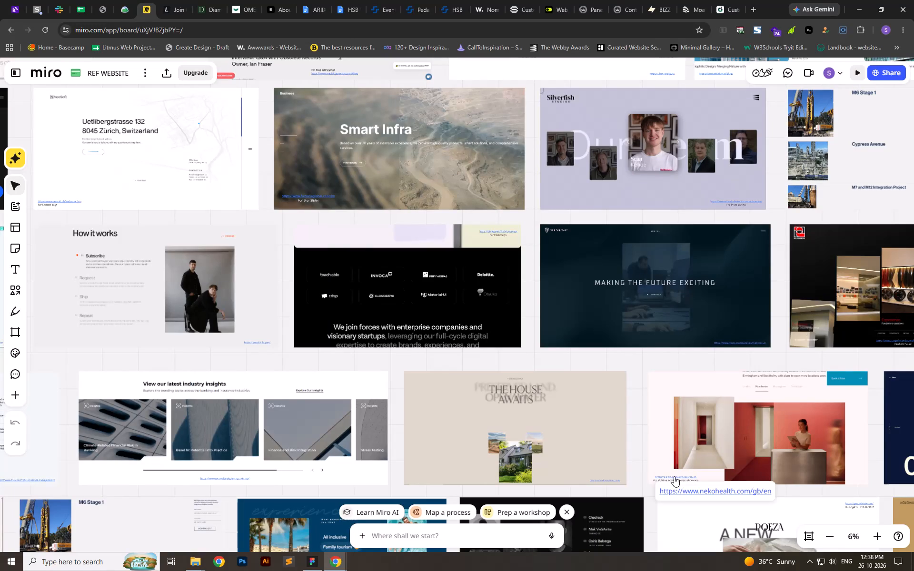
{"action": "left_click", "coordinate": [681, 491]}
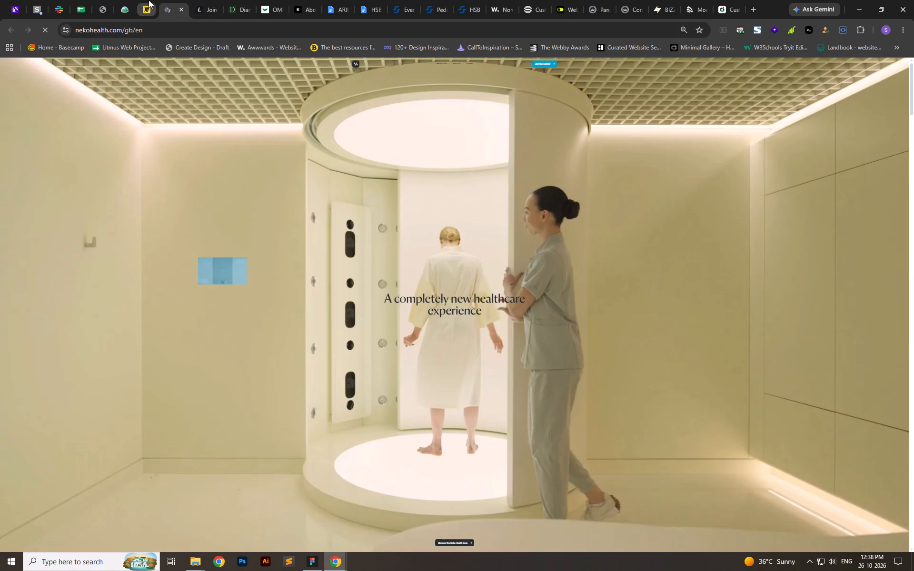
Study Neko Health's shrinking video hero and the split image and text sections on skin and blood assessment.
{"action": "scroll", "coordinate": [422, 398], "scroll_direction": "down", "scroll_amount": 10}
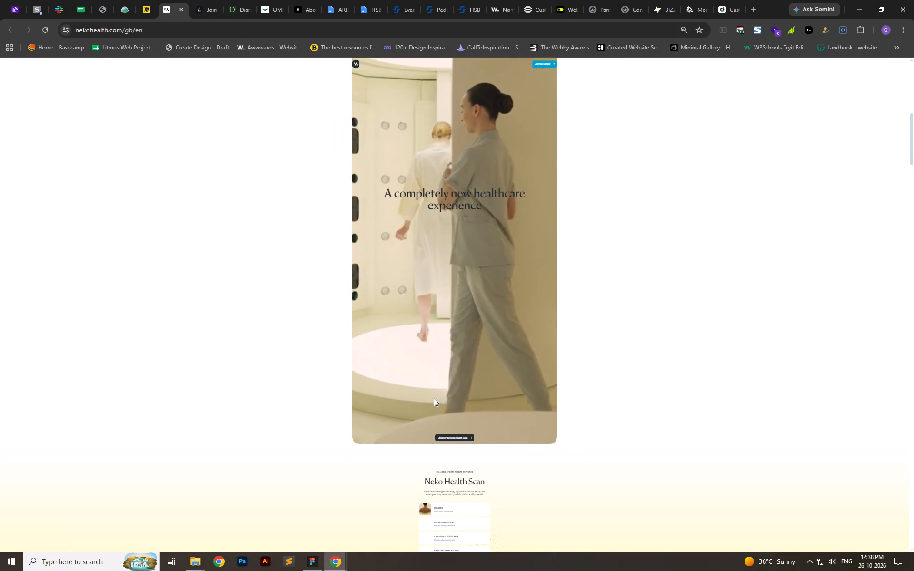
{"action": "scroll", "coordinate": [434, 397], "scroll_direction": "down", "scroll_amount": 4}
{"action": "scroll", "coordinate": [434, 397], "scroll_direction": "up", "scroll_amount": 1}
{"action": "scroll", "coordinate": [434, 397], "scroll_direction": "down", "scroll_amount": 17}
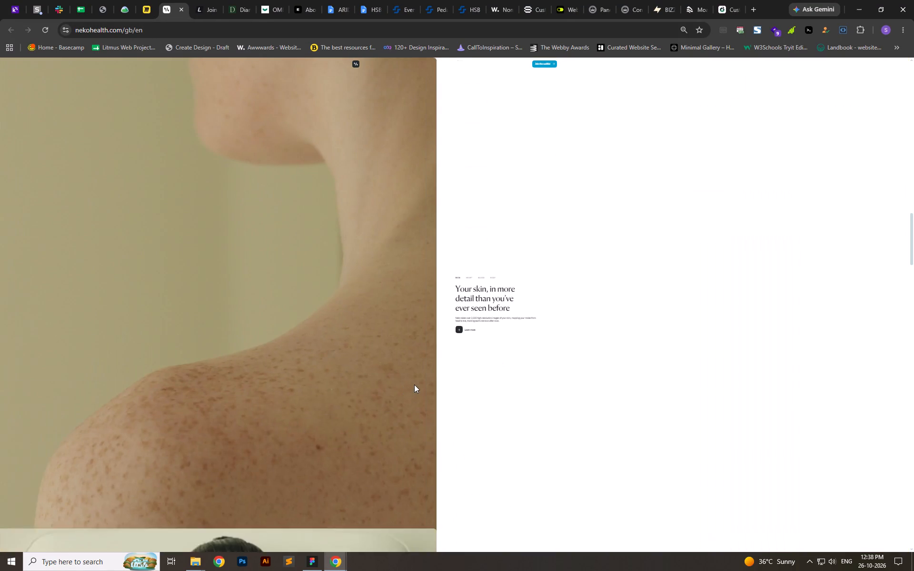
{"action": "scroll", "coordinate": [414, 384], "scroll_direction": "down", "scroll_amount": 18}
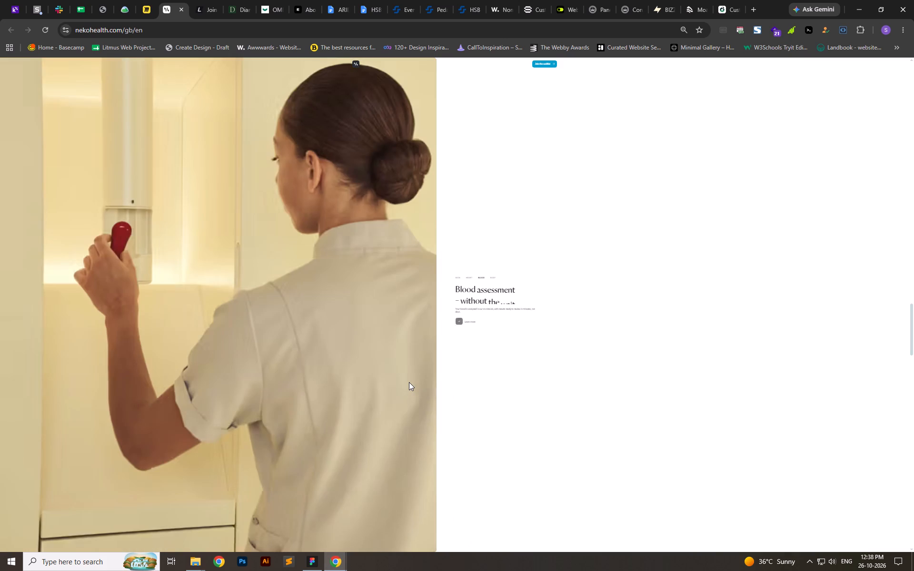
Reset the Neko Health page to default zoom, go back to its top and hard-reload it.
{"action": "key", "text": "ctrl+0"}
{"action": "scroll", "coordinate": [796, 377], "scroll_direction": "up", "scroll_amount": 13}
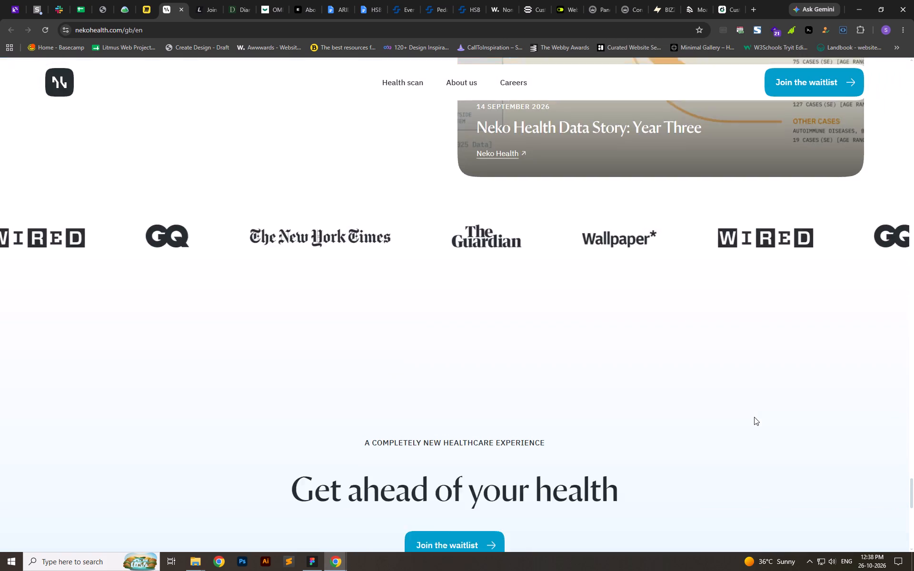
{"action": "scroll", "coordinate": [754, 417], "scroll_direction": "up", "scroll_amount": 8}
{"action": "left_click_drag", "start_coordinate": [913, 476], "coordinate": [913, 53]}
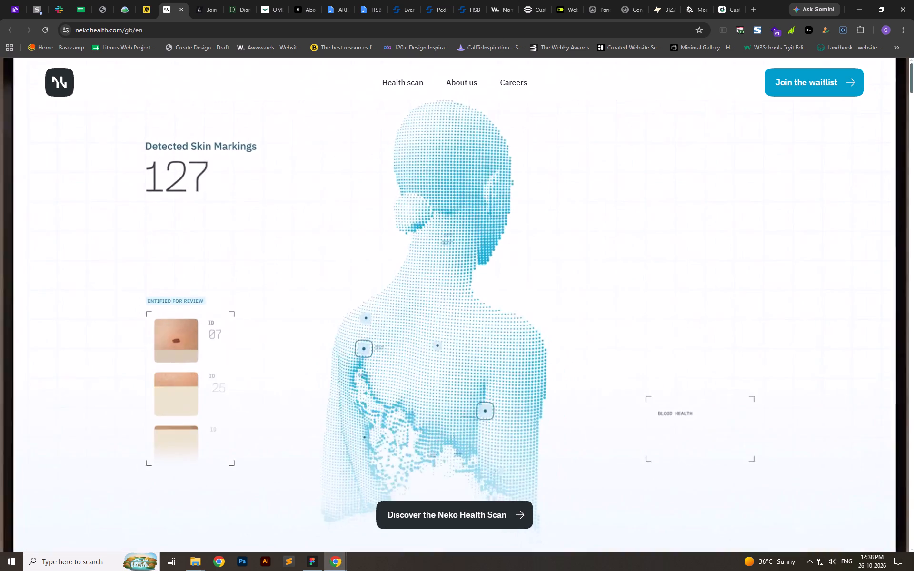
{"action": "left_click_drag", "start_coordinate": [913, 53], "coordinate": [913, 1]}
{"action": "key", "text": "ctrl+shift+r"}
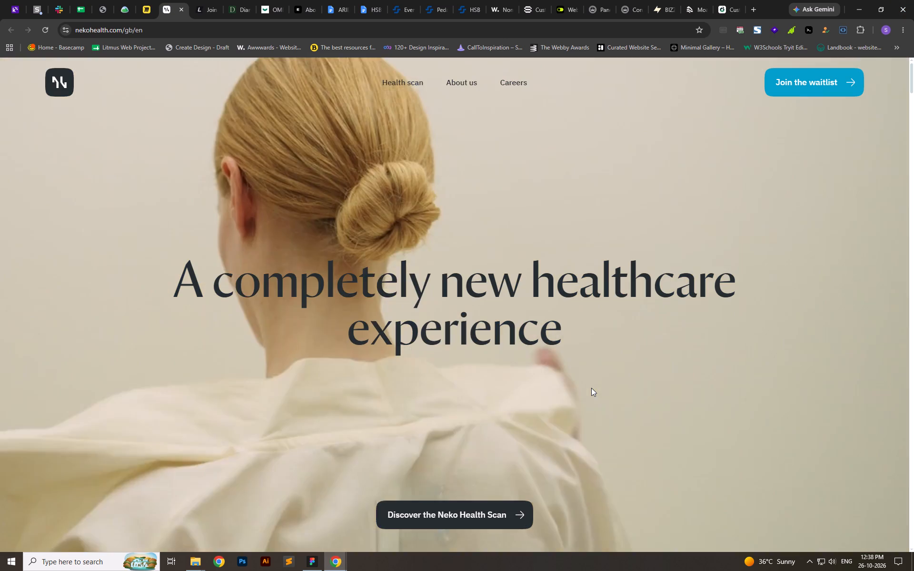
Study Neko Health's scan section and switch its split section through the Skin, Heart, Blood and Body views.
{"action": "scroll", "coordinate": [604, 382], "scroll_direction": "down", "scroll_amount": 20}
{"action": "scroll", "coordinate": [604, 382], "scroll_direction": "down", "scroll_amount": 1}
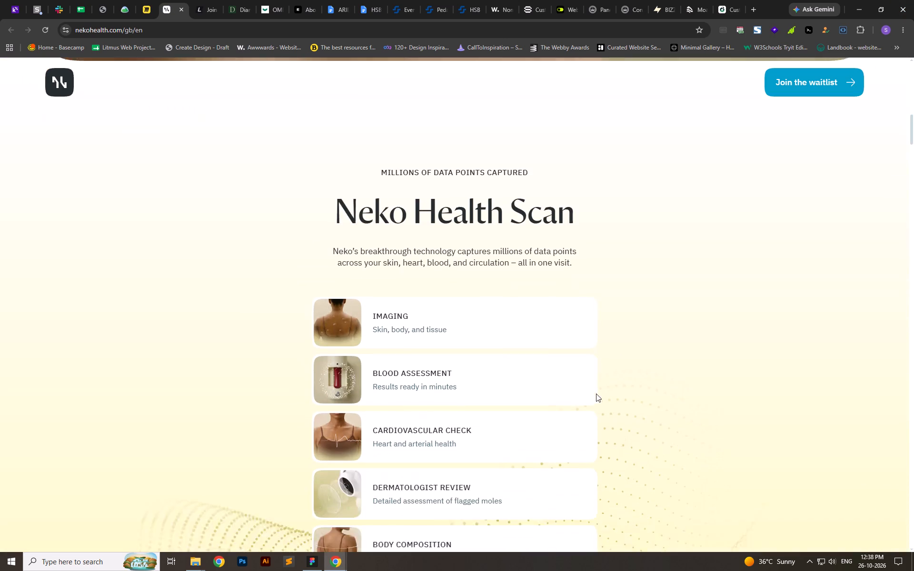
{"action": "scroll", "coordinate": [354, 315], "scroll_direction": "down", "scroll_amount": 6}
{"action": "scroll", "coordinate": [398, 314], "scroll_direction": "down", "scroll_amount": 6}
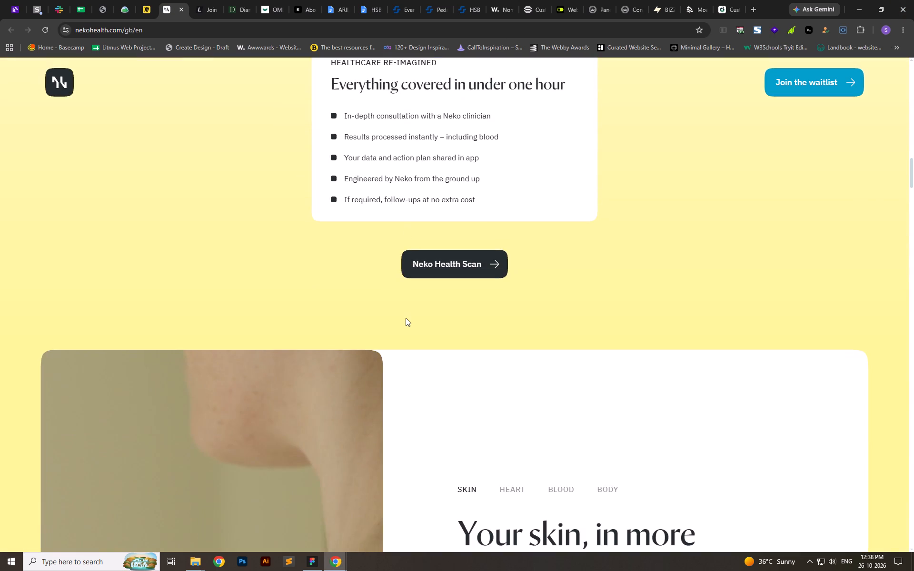
{"action": "scroll", "coordinate": [406, 318], "scroll_direction": "down", "scroll_amount": 7}
{"action": "left_click", "coordinate": [506, 201]}
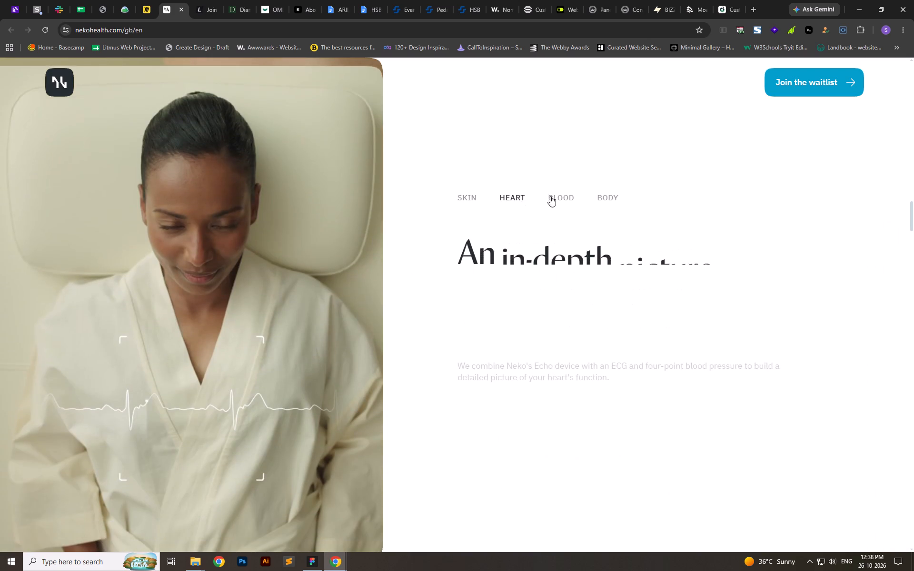
{"action": "left_click", "coordinate": [566, 204]}
{"action": "left_click", "coordinate": [564, 201]}
{"action": "left_click", "coordinate": [612, 196]}
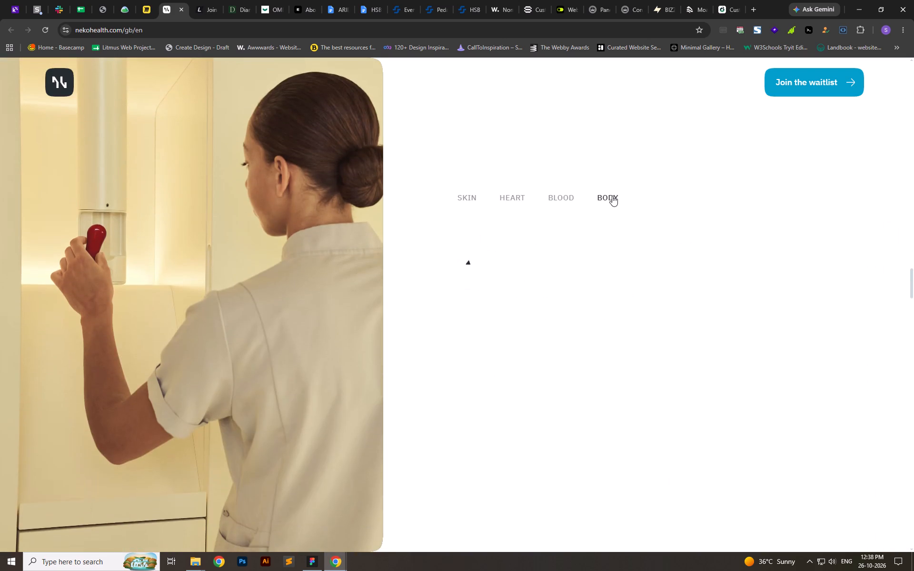
{"action": "left_click", "coordinate": [480, 199]}
{"action": "left_click", "coordinate": [477, 199]}
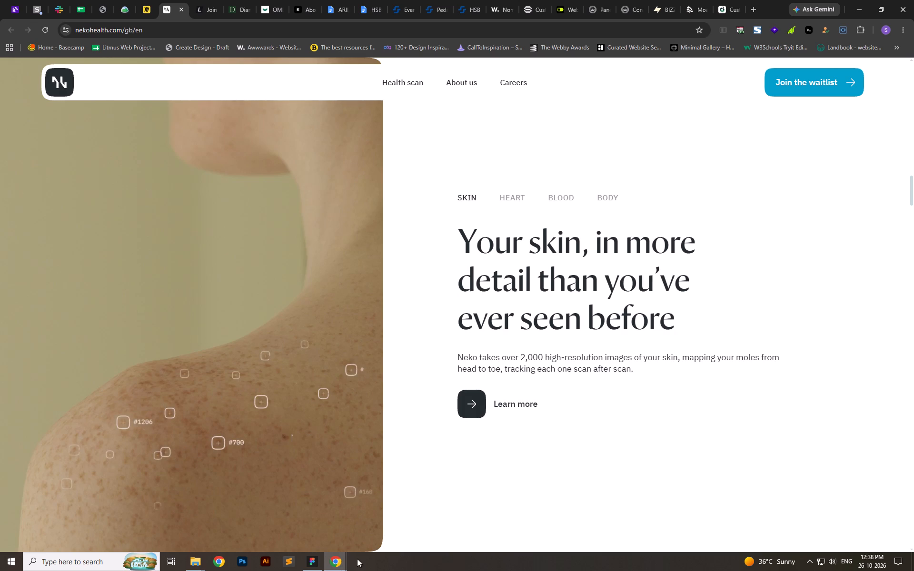
Re-examine how Neko Health's yellow scan section leads into the full-height split Skin section.
{"action": "left_click", "coordinate": [316, 566]}
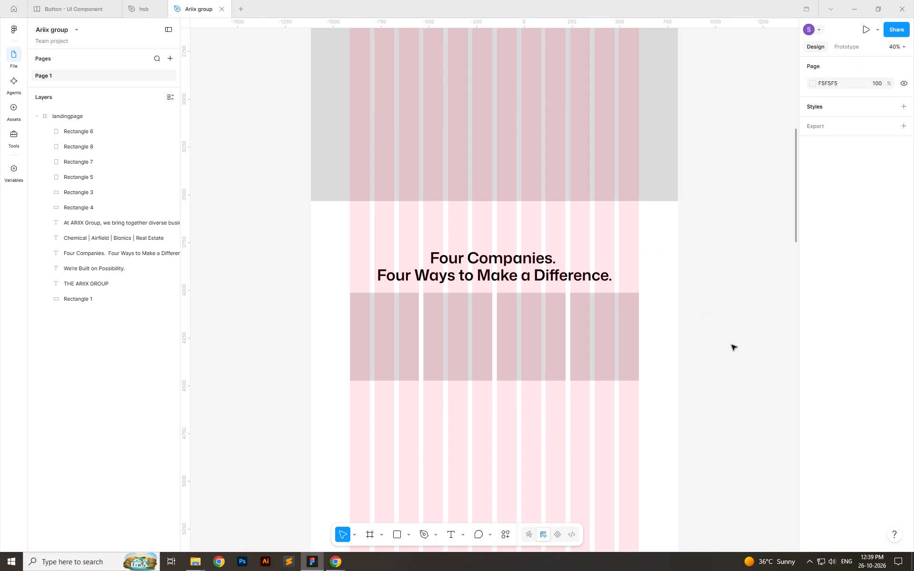
{"action": "key", "text": "alt+Tab"}
{"action": "scroll", "coordinate": [486, 353], "scroll_direction": "up", "scroll_amount": 7}
{"action": "scroll", "coordinate": [484, 359], "scroll_direction": "down", "scroll_amount": 3}
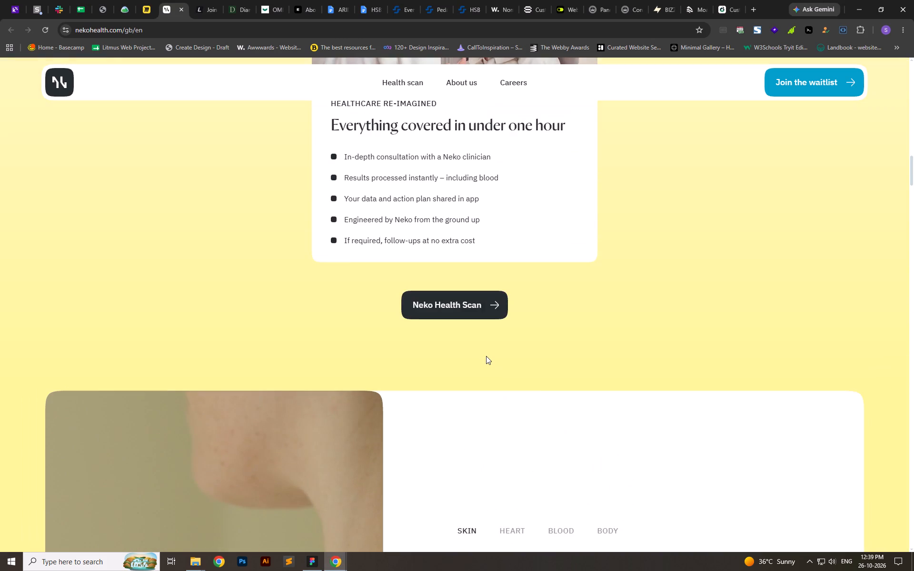
{"action": "scroll", "coordinate": [486, 356], "scroll_direction": "down", "scroll_amount": 6}
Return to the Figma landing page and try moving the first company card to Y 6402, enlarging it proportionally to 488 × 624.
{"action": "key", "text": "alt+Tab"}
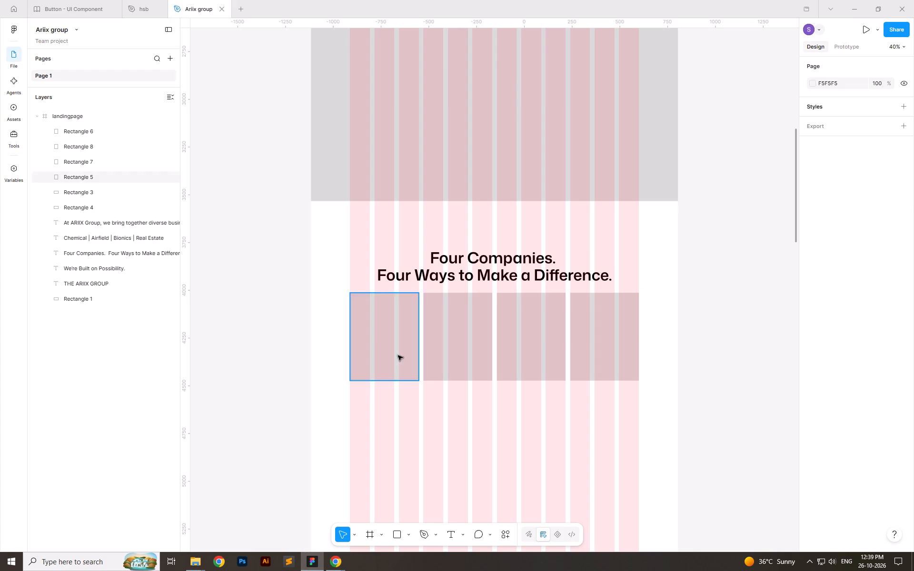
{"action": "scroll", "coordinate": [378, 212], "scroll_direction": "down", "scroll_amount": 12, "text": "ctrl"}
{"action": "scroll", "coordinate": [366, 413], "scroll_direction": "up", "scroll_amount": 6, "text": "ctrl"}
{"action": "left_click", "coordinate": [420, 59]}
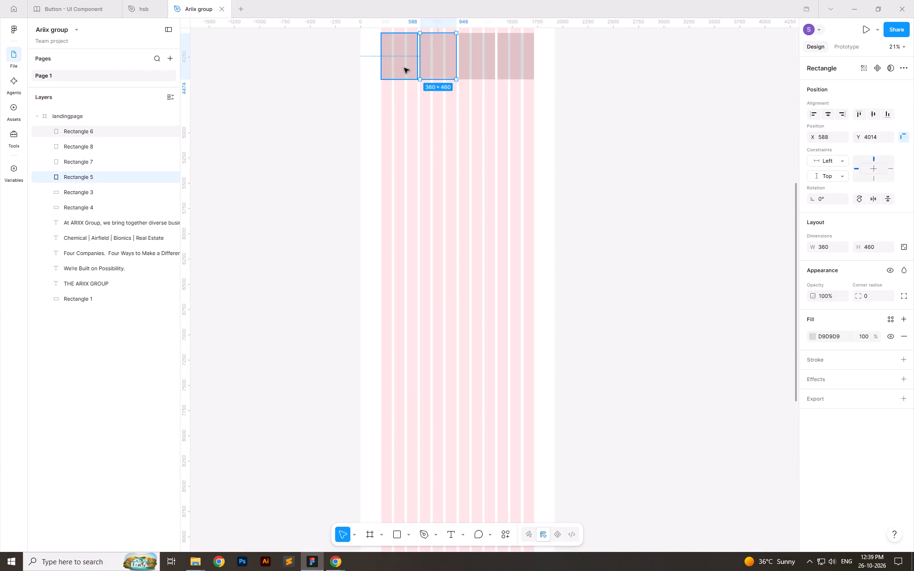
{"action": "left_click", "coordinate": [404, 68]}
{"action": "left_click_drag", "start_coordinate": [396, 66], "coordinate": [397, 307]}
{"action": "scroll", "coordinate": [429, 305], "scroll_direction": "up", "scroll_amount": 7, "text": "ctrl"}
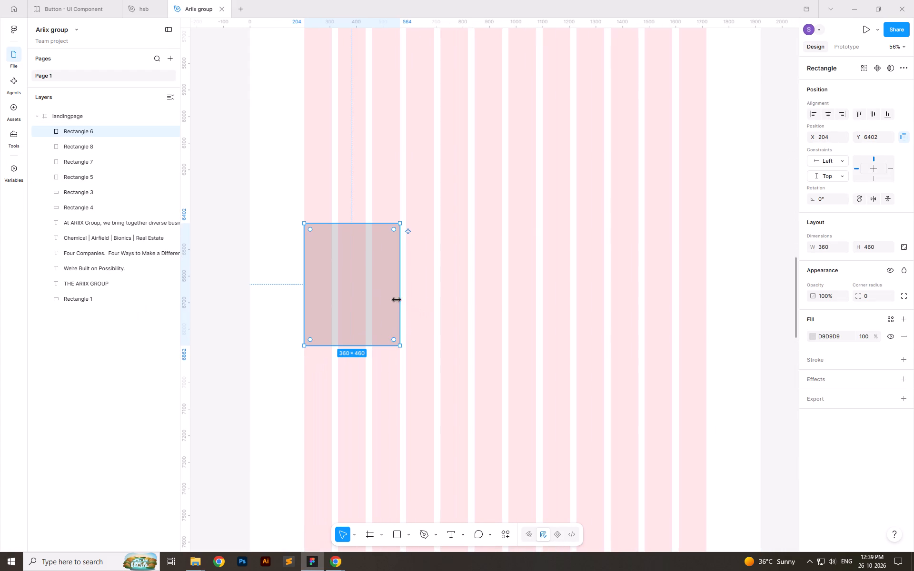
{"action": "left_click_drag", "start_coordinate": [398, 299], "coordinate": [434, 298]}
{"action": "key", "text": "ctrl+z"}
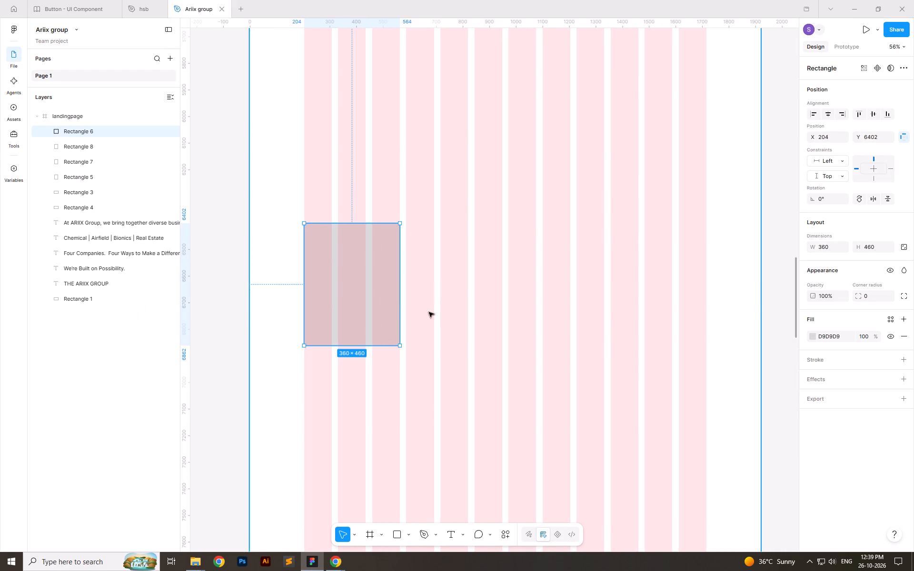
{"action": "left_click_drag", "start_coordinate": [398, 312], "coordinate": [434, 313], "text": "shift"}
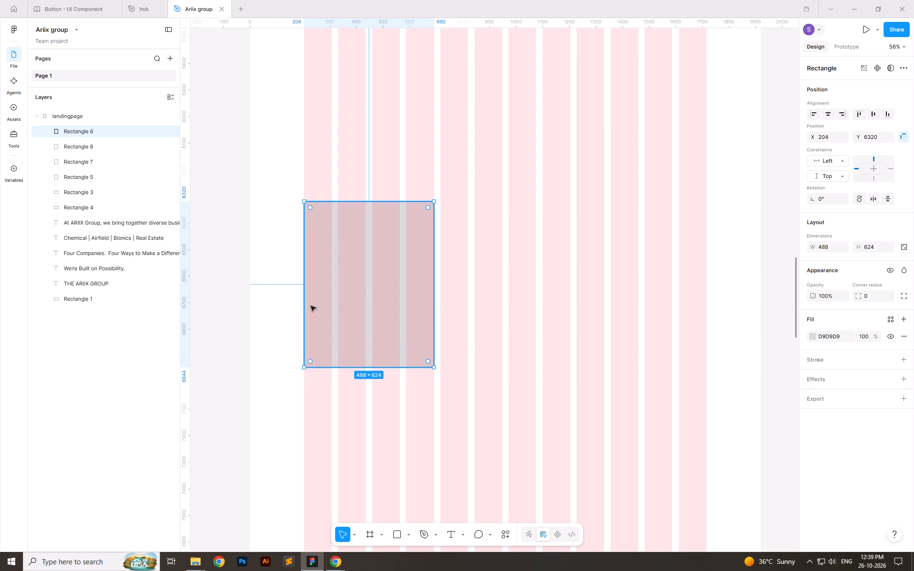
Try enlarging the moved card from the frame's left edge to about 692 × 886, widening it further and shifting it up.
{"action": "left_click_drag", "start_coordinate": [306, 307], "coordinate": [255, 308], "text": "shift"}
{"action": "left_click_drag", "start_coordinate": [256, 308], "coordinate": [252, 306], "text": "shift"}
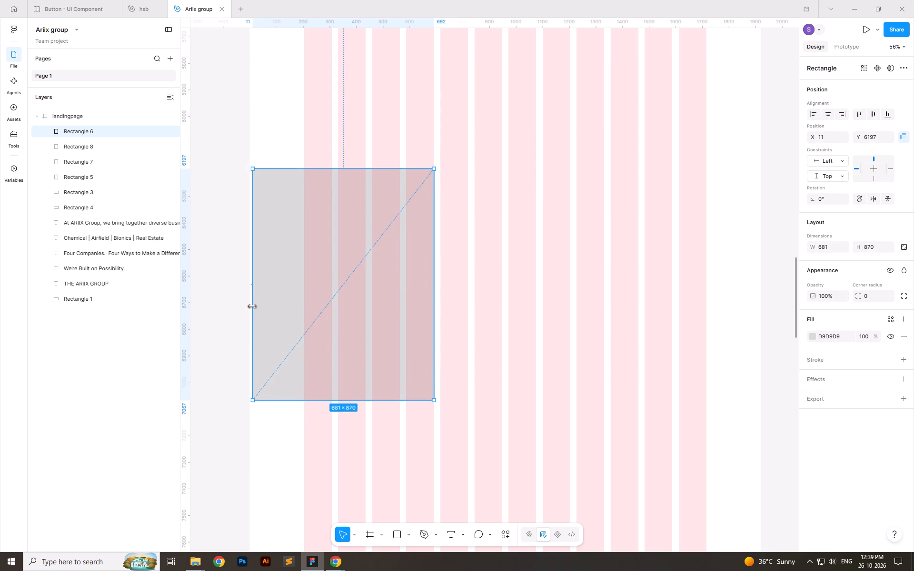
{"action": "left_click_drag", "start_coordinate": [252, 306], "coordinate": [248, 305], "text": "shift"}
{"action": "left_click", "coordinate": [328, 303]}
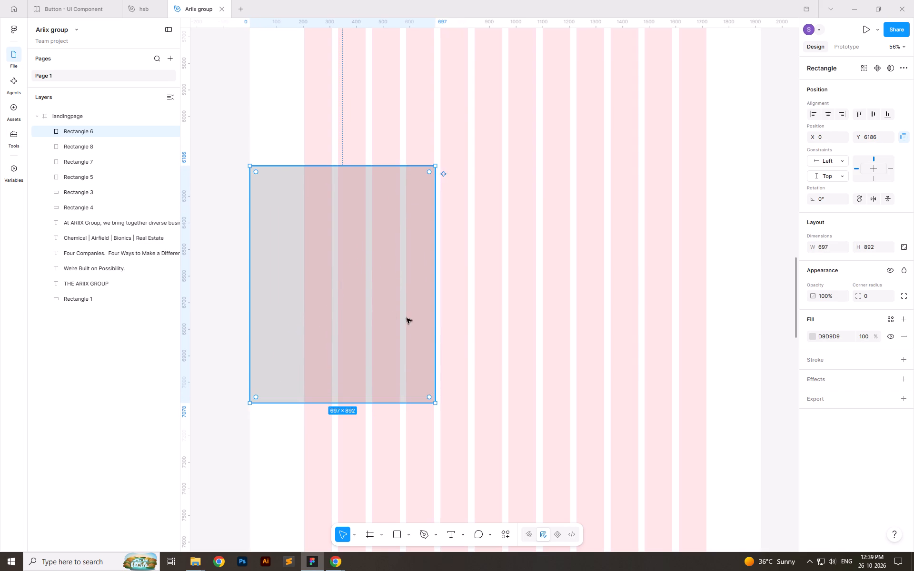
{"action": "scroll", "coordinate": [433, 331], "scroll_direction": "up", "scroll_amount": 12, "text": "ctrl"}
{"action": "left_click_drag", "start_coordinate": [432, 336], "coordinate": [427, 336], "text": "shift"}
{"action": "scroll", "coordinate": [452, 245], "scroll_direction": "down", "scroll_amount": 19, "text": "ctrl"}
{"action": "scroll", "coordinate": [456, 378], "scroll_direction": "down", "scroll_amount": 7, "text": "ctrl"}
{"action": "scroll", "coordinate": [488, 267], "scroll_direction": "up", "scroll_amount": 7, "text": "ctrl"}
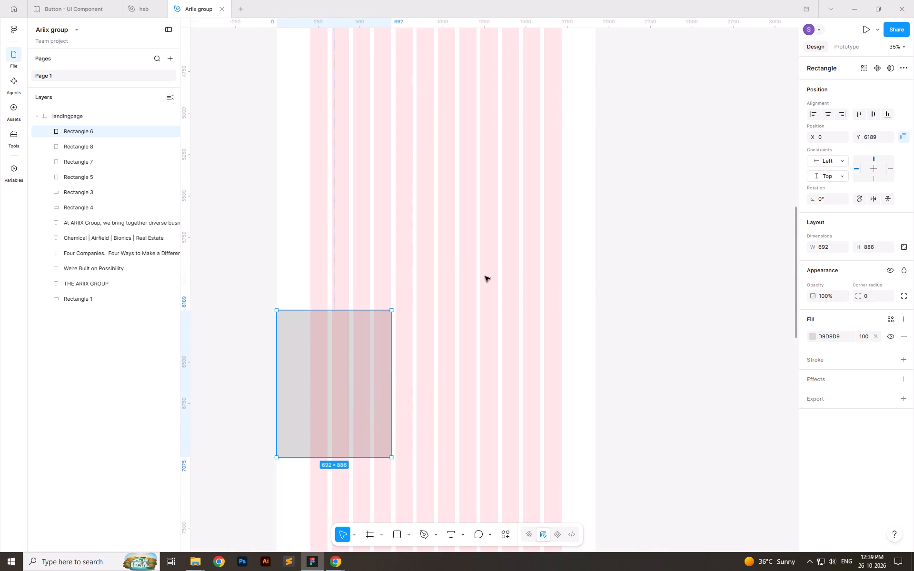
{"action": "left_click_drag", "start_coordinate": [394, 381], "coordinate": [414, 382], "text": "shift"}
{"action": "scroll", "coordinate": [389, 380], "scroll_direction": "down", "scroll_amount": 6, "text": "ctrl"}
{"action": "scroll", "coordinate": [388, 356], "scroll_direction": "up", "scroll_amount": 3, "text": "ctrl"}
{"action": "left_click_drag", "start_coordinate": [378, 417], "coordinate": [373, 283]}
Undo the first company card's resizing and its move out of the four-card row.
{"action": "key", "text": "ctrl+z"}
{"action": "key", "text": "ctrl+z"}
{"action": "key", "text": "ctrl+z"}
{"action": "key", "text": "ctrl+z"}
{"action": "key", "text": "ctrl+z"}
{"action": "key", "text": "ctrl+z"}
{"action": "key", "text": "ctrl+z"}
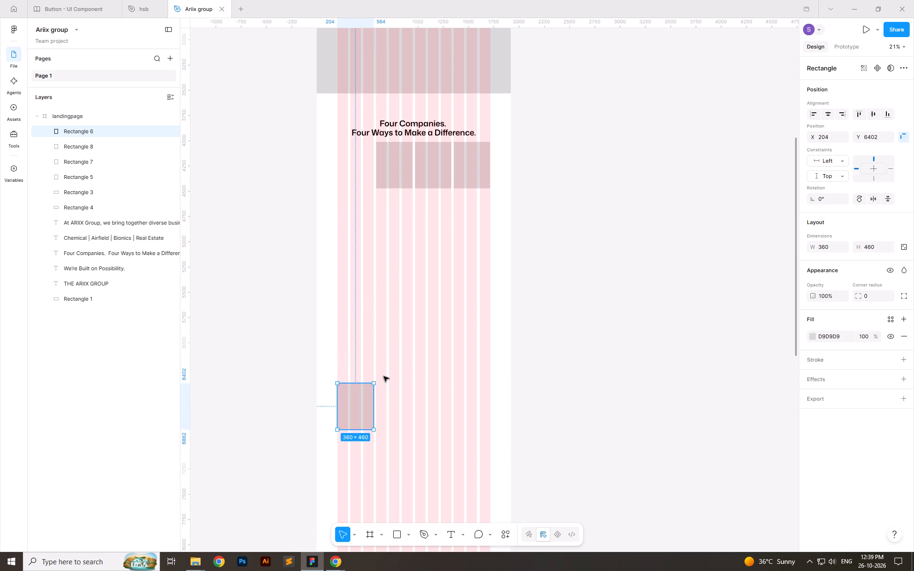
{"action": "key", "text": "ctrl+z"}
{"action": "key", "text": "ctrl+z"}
Duplicate the first company card below the row at X 204, Y 6002 and set the copy's height to 1080.
{"action": "left_click", "coordinate": [397, 308]}
{"action": "left_click", "coordinate": [363, 186]}
{"action": "left_click_drag", "start_coordinate": [358, 165], "coordinate": [368, 366], "text": "alt"}
{"action": "scroll", "coordinate": [343, 408], "scroll_direction": "up", "scroll_amount": 7, "text": "ctrl"}
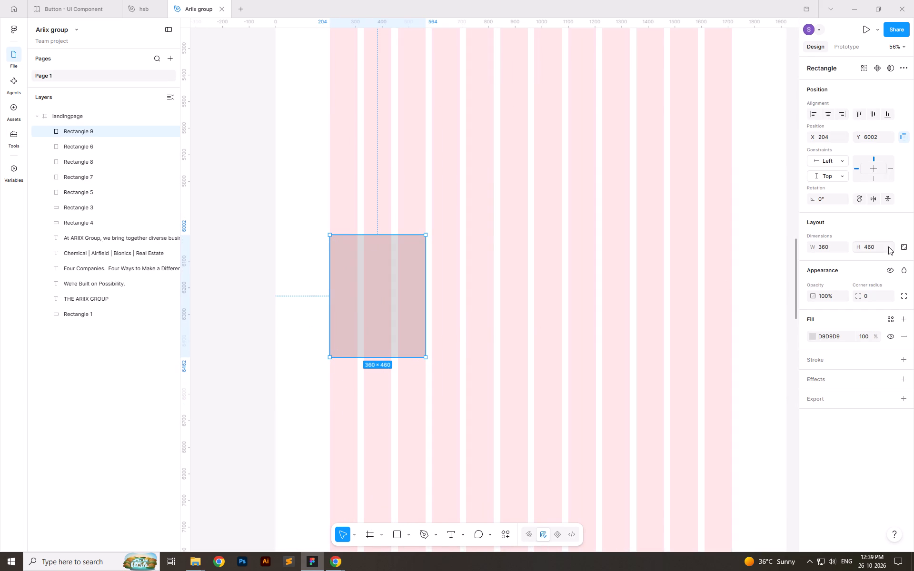
{"action": "left_click", "coordinate": [889, 246]}
{"action": "type", "text": "1080"}
{"action": "key", "text": "Return"}
Place the tall placeholder flush with the frame's left edge and widen it to the fifth grid column, 820 × 1080.
{"action": "scroll", "coordinate": [350, 354], "scroll_direction": "down", "scroll_amount": 6, "text": "ctrl"}
{"action": "scroll", "coordinate": [338, 413], "scroll_direction": "up", "scroll_amount": 6, "text": "ctrl"}
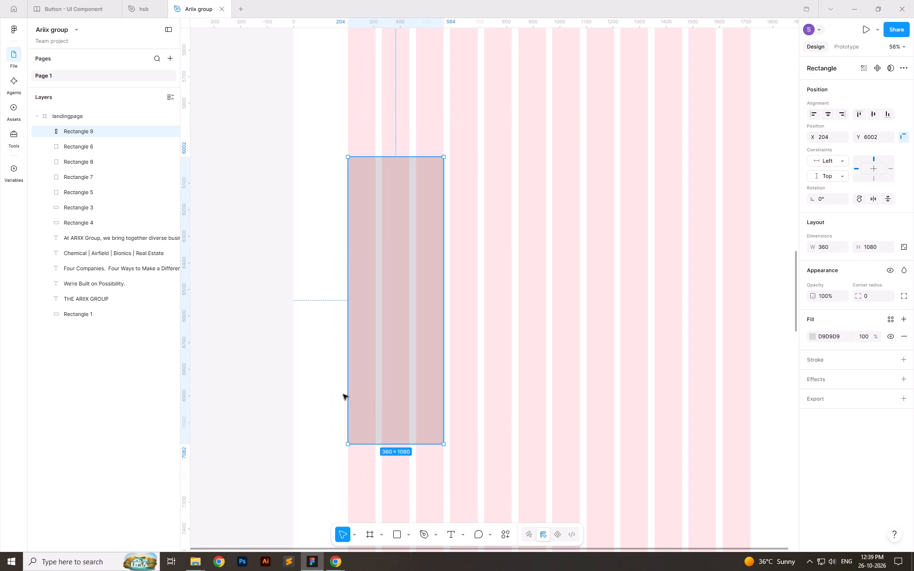
{"action": "left_click_drag", "start_coordinate": [347, 393], "coordinate": [316, 389]}
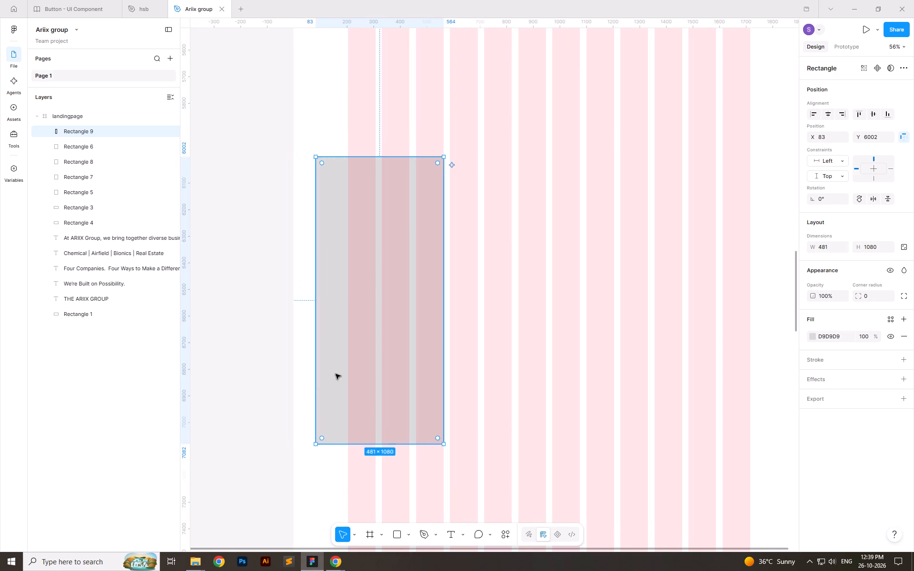
{"action": "left_click_drag", "start_coordinate": [338, 372], "coordinate": [317, 373]}
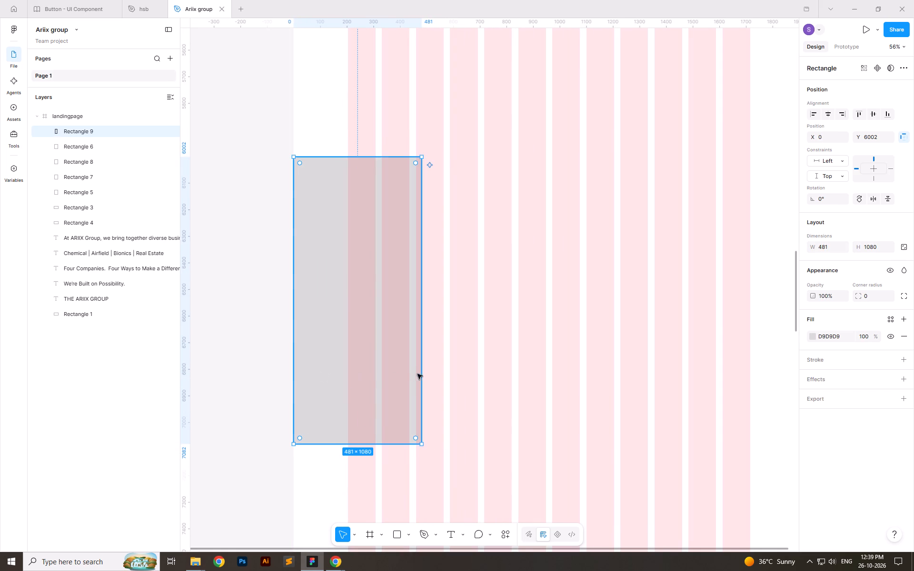
{"action": "left_click_drag", "start_coordinate": [421, 373], "coordinate": [511, 364]}
{"action": "left_click", "coordinate": [627, 411]}
{"action": "scroll", "coordinate": [398, 426], "scroll_direction": "down", "scroll_amount": 7, "text": "ctrl"}
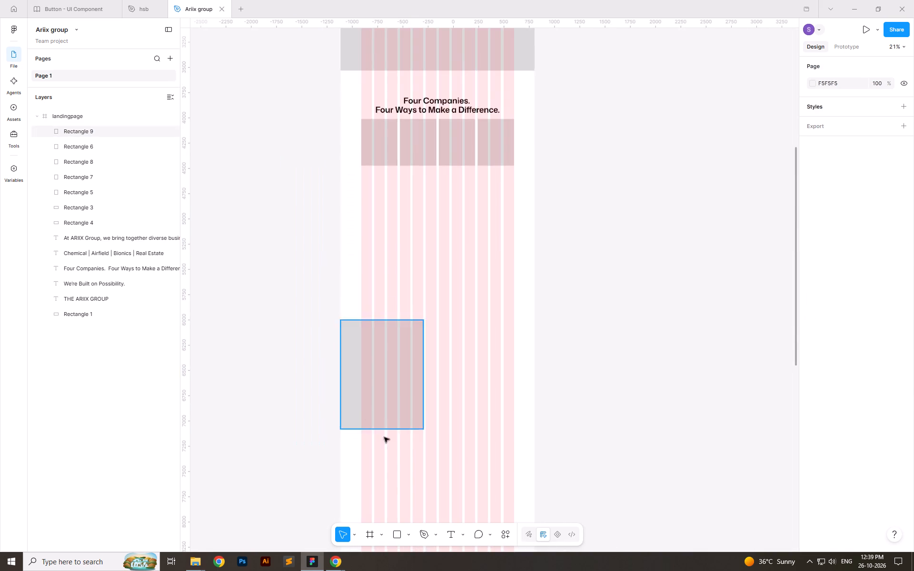
{"action": "scroll", "coordinate": [404, 341], "scroll_direction": "up", "scroll_amount": 6, "text": "ctrl"}
{"action": "scroll", "coordinate": [478, 154], "scroll_direction": "down", "scroll_amount": 5, "text": "ctrl"}
{"action": "scroll", "coordinate": [459, 268], "scroll_direction": "up", "scroll_amount": 5, "text": "ctrl"}
{"action": "scroll", "coordinate": [454, 289], "scroll_direction": "down", "scroll_amount": 1, "text": "ctrl"}
{"action": "scroll", "coordinate": [457, 294], "scroll_direction": "up", "scroll_amount": 2, "text": "ctrl"}
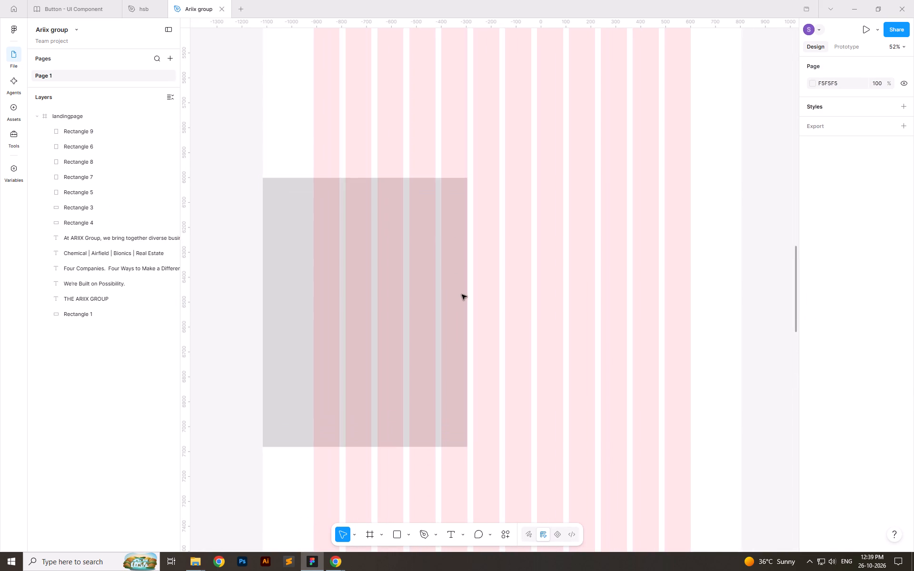
{"action": "left_click", "coordinate": [538, 311]}
Duplicate the ARIIX Group intro paragraph to X 972, Y 6371 beside the placeholder, and the "Four Companies" heading below it.
{"action": "scroll", "coordinate": [435, 416], "scroll_direction": "down", "scroll_amount": 7, "text": "ctrl"}
{"action": "scroll", "coordinate": [366, 391], "scroll_direction": "down", "scroll_amount": 6, "text": "ctrl"}
{"action": "scroll", "coordinate": [387, 465], "scroll_direction": "up", "scroll_amount": 2, "text": "ctrl"}
{"action": "left_click", "coordinate": [420, 145], "text": "ctrl"}
{"action": "left_click_drag", "start_coordinate": [428, 131], "coordinate": [412, 376], "text": "alt"}
{"action": "left_click", "coordinate": [398, 244]}
{"action": "left_click", "coordinate": [403, 252]}
{"action": "left_click_drag", "start_coordinate": [405, 250], "coordinate": [423, 434], "text": "alt"}
{"action": "scroll", "coordinate": [409, 418], "scroll_direction": "up", "scroll_amount": 14, "text": "ctrl"}
{"action": "left_click_drag", "start_coordinate": [485, 420], "coordinate": [485, 372]}
{"action": "scroll", "coordinate": [485, 351], "scroll_direction": "down", "scroll_amount": 6, "text": "ctrl"}
{"action": "scroll", "coordinate": [447, 278], "scroll_direction": "up", "scroll_amount": 7, "text": "ctrl"}
{"action": "left_click", "coordinate": [544, 309]}
Replace the duplicated paragraph's text with "Chemical" copied from the content document and set the text box to auto width.
{"action": "key", "text": "alt+Tab"}
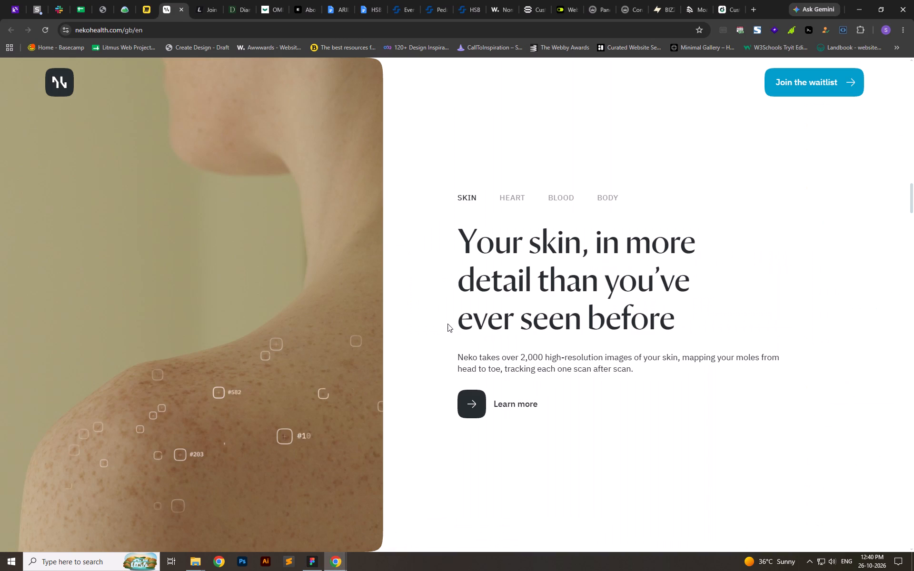
{"action": "left_click", "coordinate": [344, 0]}
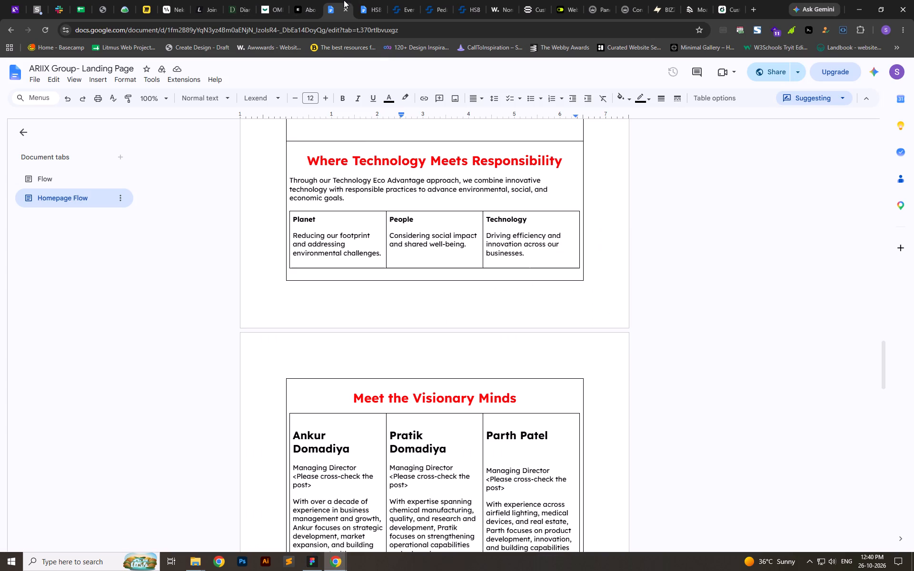
{"action": "scroll", "coordinate": [388, 306], "scroll_direction": "up", "scroll_amount": 20}
{"action": "scroll", "coordinate": [388, 306], "scroll_direction": "up", "scroll_amount": 5}
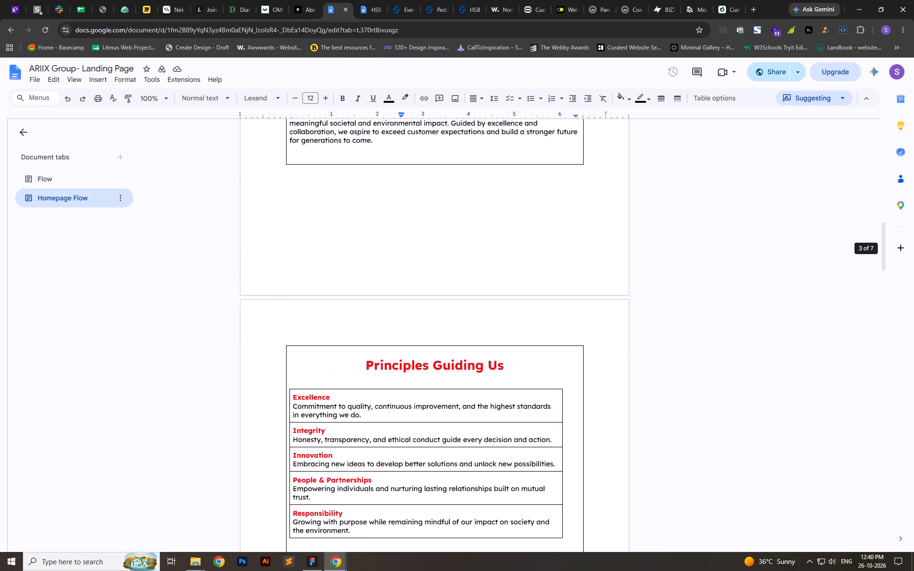
{"action": "scroll", "coordinate": [414, 333], "scroll_direction": "up", "scroll_amount": 7}
{"action": "scroll", "coordinate": [414, 333], "scroll_direction": "down", "scroll_amount": 1}
{"action": "scroll", "coordinate": [414, 333], "scroll_direction": "up", "scroll_amount": 7}
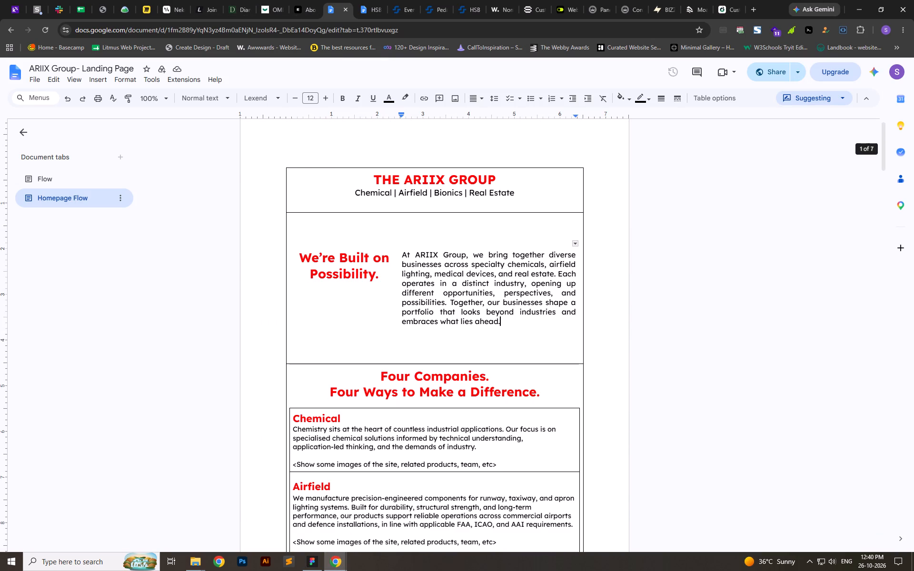
{"action": "left_click_drag", "start_coordinate": [343, 415], "coordinate": [294, 417]}
{"action": "key", "text": "ctrl+c"}
{"action": "key", "text": "alt+Tab"}
{"action": "double_click", "coordinate": [588, 305]}
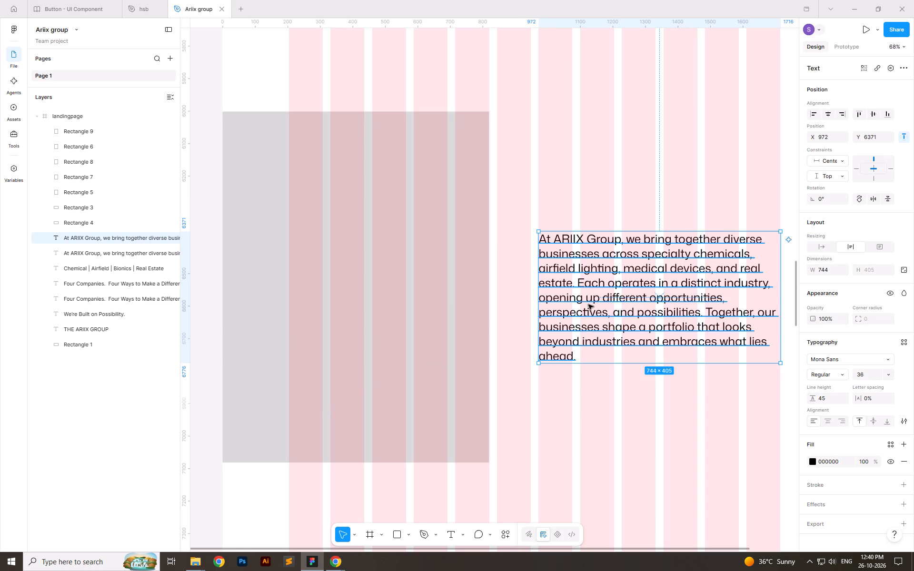
{"action": "key", "text": "ctrl+v"}
{"action": "left_click", "coordinate": [580, 437]}
{"action": "left_click", "coordinate": [818, 242]}
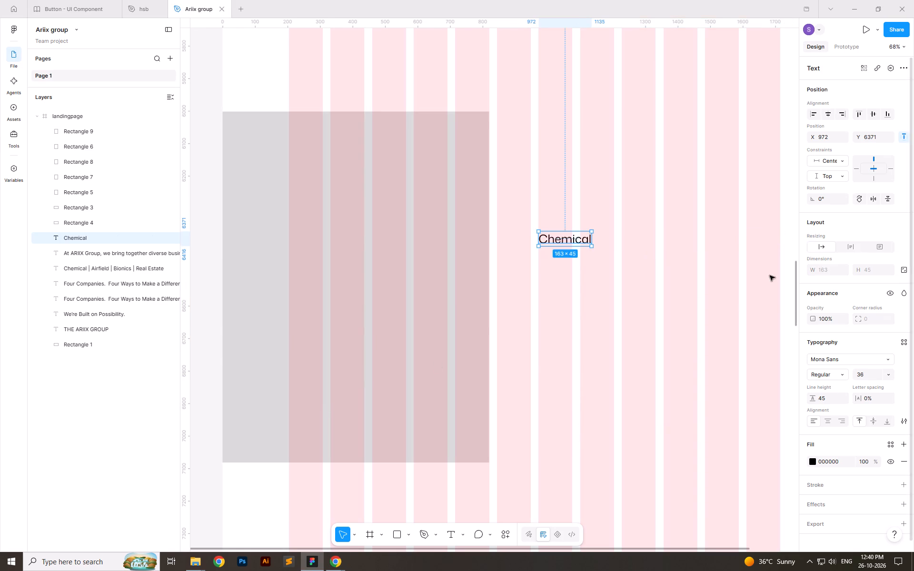
{"action": "left_click", "coordinate": [672, 342]}
Look over the Chemical label layout, the content document and the REF WEBSITE board in Miro.
{"action": "scroll", "coordinate": [624, 300], "scroll_direction": "up", "scroll_amount": 6, "text": "ctrl"}
{"action": "scroll", "coordinate": [497, 334], "scroll_direction": "down", "scroll_amount": 5, "text": "ctrl"}
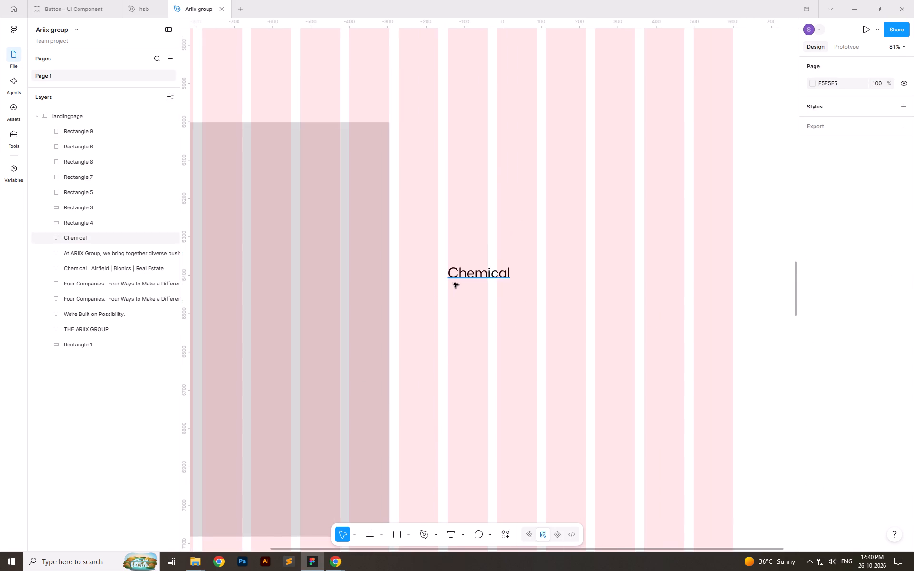
{"action": "scroll", "coordinate": [463, 276], "scroll_direction": "down", "scroll_amount": 6, "text": "ctrl"}
{"action": "scroll", "coordinate": [442, 304], "scroll_direction": "up", "scroll_amount": 7, "text": "ctrl"}
{"action": "key", "text": "alt+Tab"}
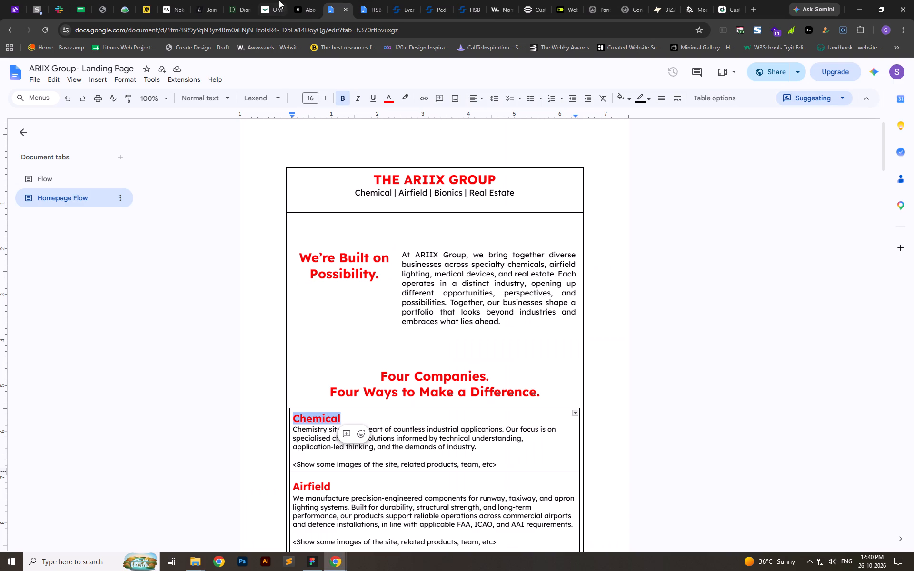
{"action": "left_click", "coordinate": [166, 0]}
{"action": "left_click", "coordinate": [149, 0]}
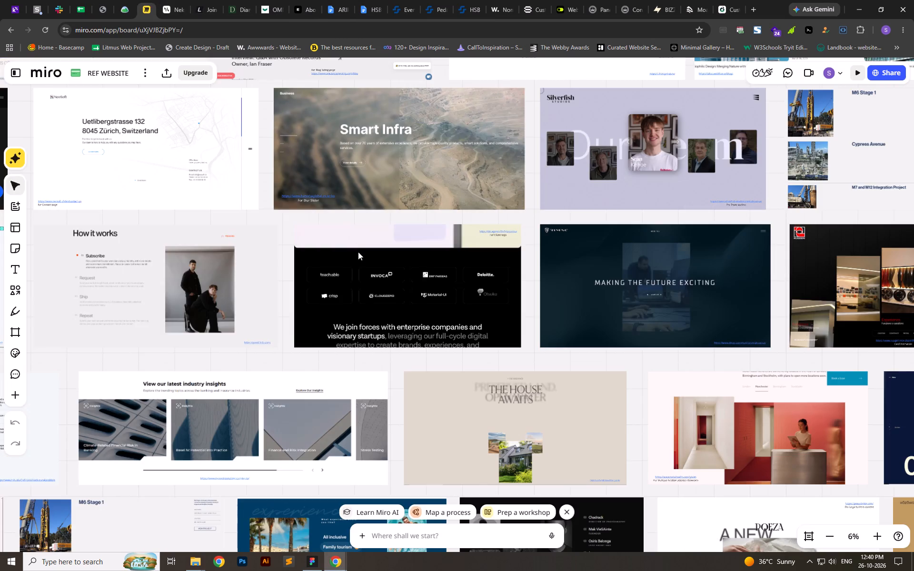
{"action": "key", "text": "alt+Tab"}
Narrow the tall image placeholder in Figma so it ends at the fourth grid column.
{"action": "scroll", "coordinate": [556, 401], "scroll_direction": "down", "scroll_amount": 5, "text": "ctrl"}
{"action": "left_click", "coordinate": [447, 386]}
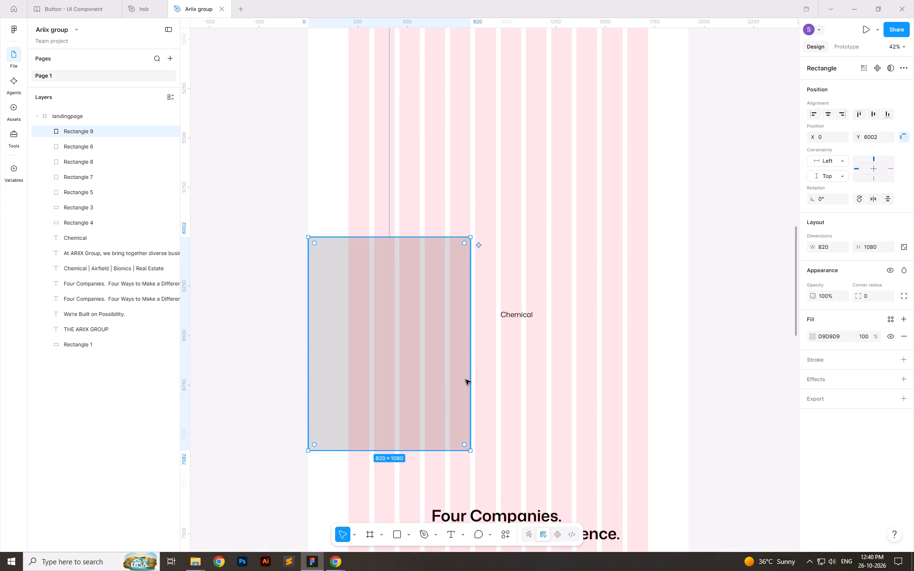
{"action": "left_click_drag", "start_coordinate": [469, 378], "coordinate": [445, 378]}
Move the Chemical label to the sixth grid column and duplicate it into a row of four labels spaced 30 px apart.
{"action": "left_click", "coordinate": [519, 318]}
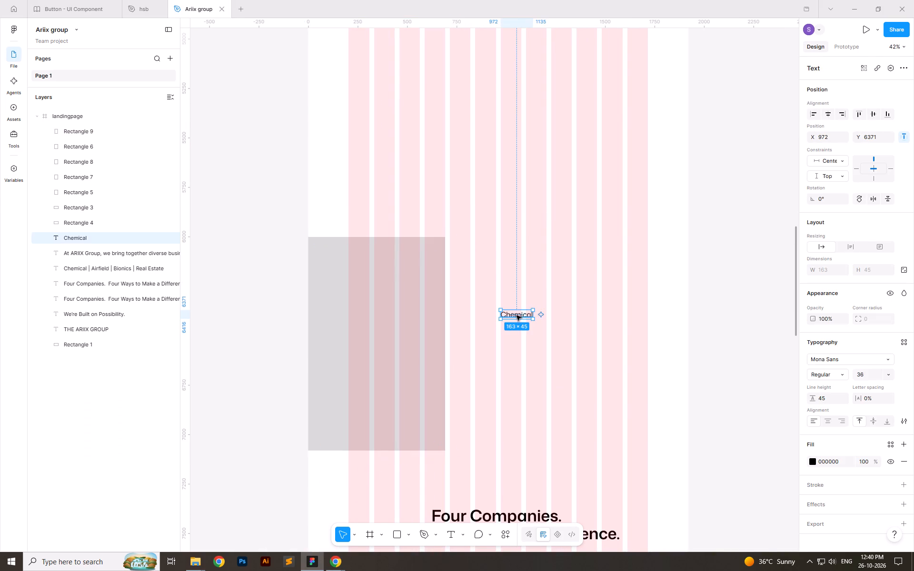
{"action": "left_click_drag", "start_coordinate": [517, 315], "coordinate": [489, 314]}
{"action": "left_click_drag", "start_coordinate": [482, 313], "coordinate": [525, 313], "text": "alt+shift"}
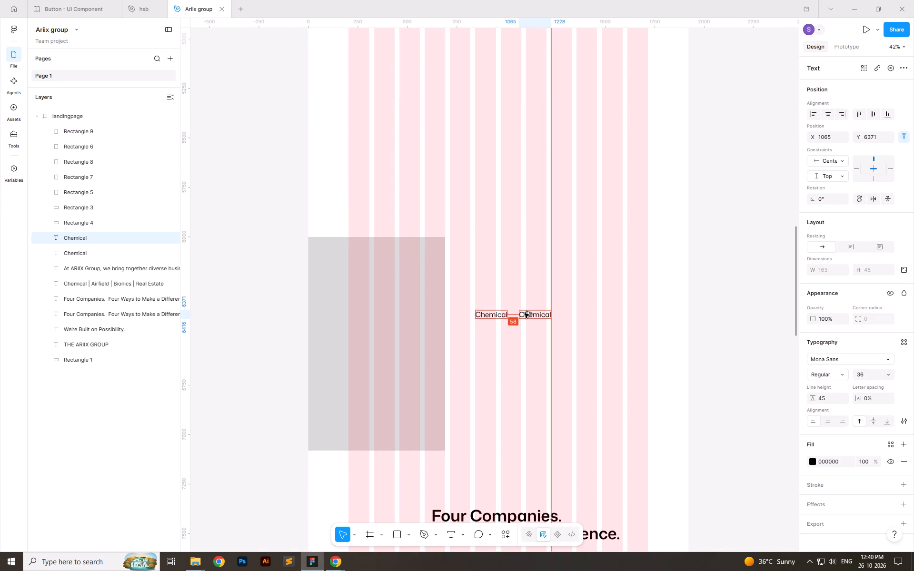
{"action": "left_click_drag", "start_coordinate": [525, 313], "coordinate": [521, 313], "text": "alt+shift"}
{"action": "key", "text": "alt+shift+Left"}
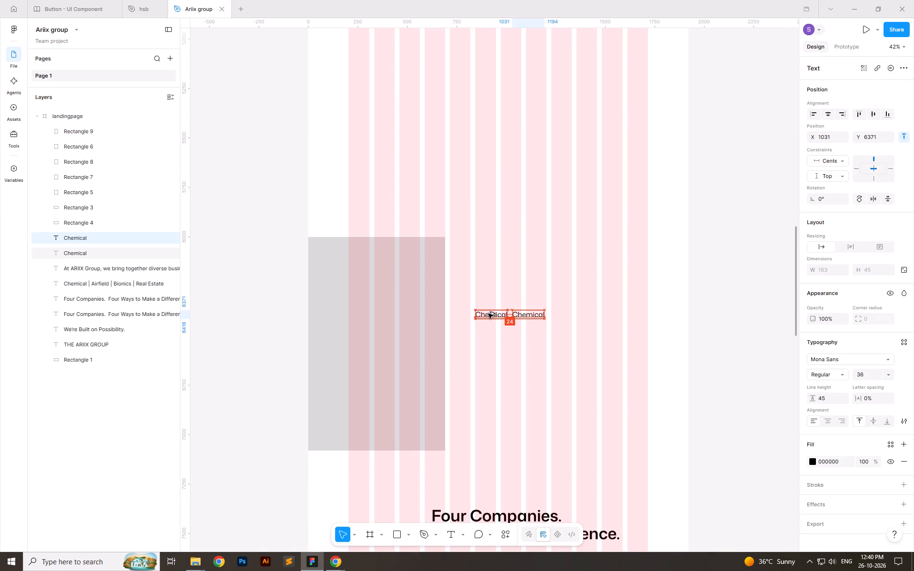
{"action": "key", "text": "alt+Right"}
{"action": "key", "text": "alt+Right"}
{"action": "key", "text": "alt+Right"}
{"action": "key", "text": "alt+Right"}
{"action": "key", "text": "alt+Right"}
{"action": "key", "text": "alt+Right"}
{"action": "key", "text": "ctrl+d"}
{"action": "key", "text": "ctrl+d"}
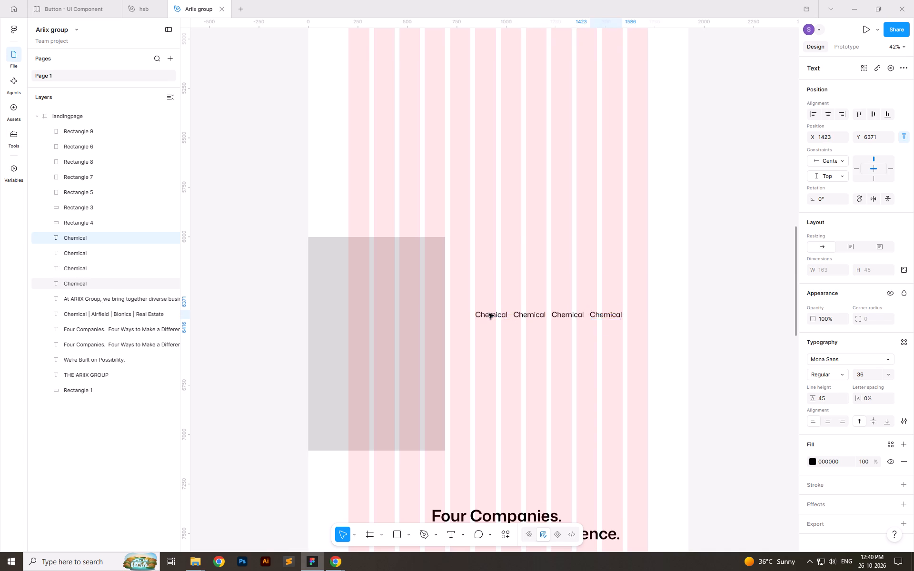
Replace the second label's text with "Airfield" copied from the content document.
{"action": "key", "text": "alt+Tab"}
{"action": "left_click", "coordinate": [346, 0]}
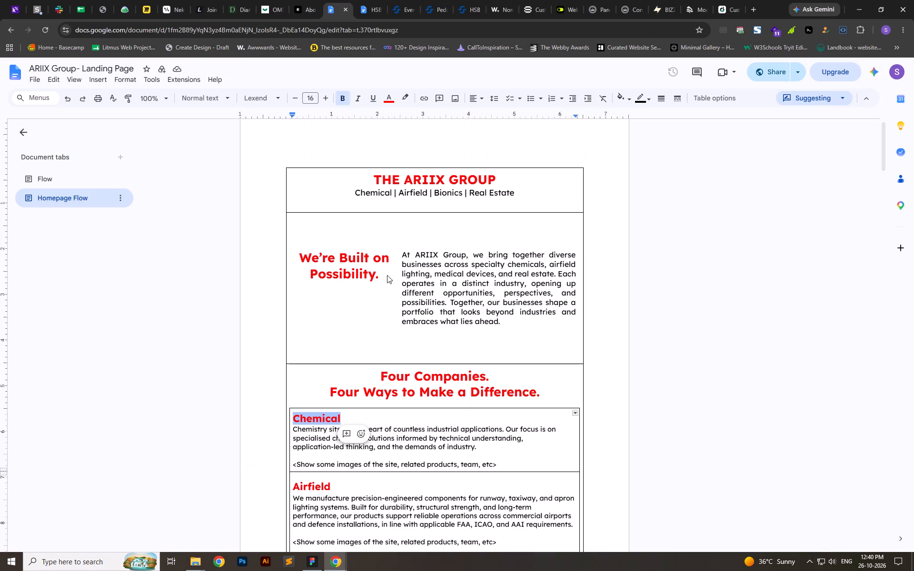
{"action": "left_click_drag", "start_coordinate": [334, 480], "coordinate": [295, 482]}
{"action": "key", "text": "ctrl+c"}
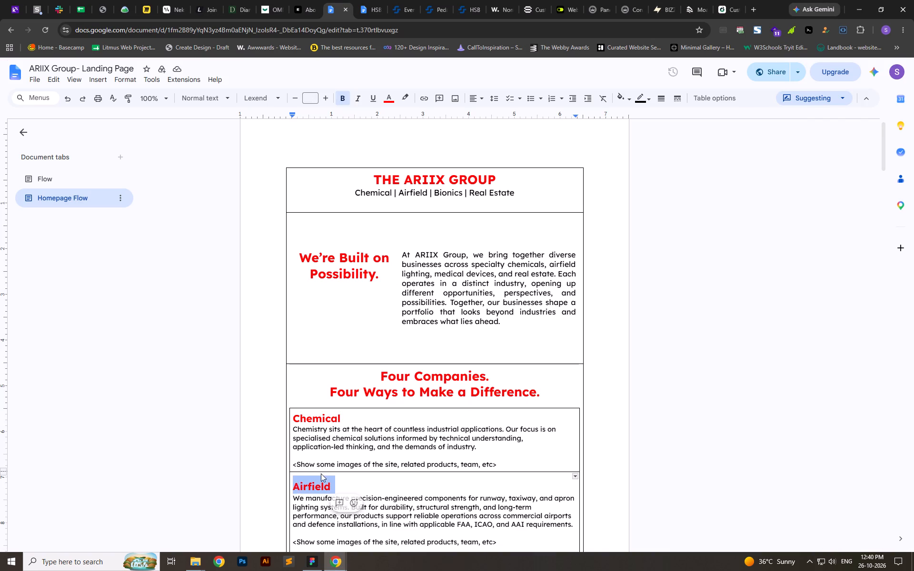
{"action": "key", "text": "alt+Tab"}
{"action": "double_click", "coordinate": [519, 318], "text": "ctrl"}
{"action": "key", "text": "ctrl+v"}
Replace the third label's text with "Bionics" copied from the content document.
{"action": "key", "text": "alt+Tab"}
{"action": "scroll", "coordinate": [378, 413], "scroll_direction": "down", "scroll_amount": 4}
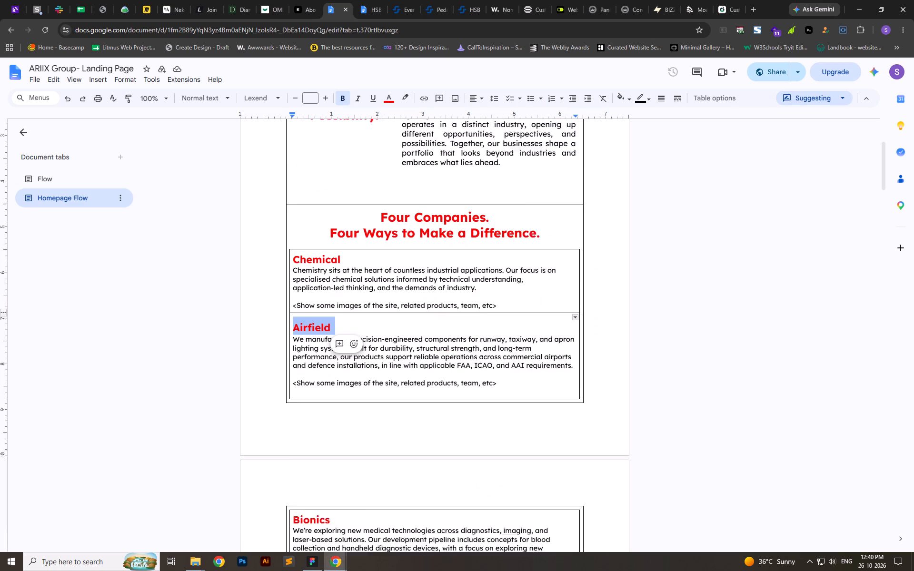
{"action": "left_click_drag", "start_coordinate": [335, 491], "coordinate": [296, 492]}
{"action": "key", "text": "ctrl+c"}
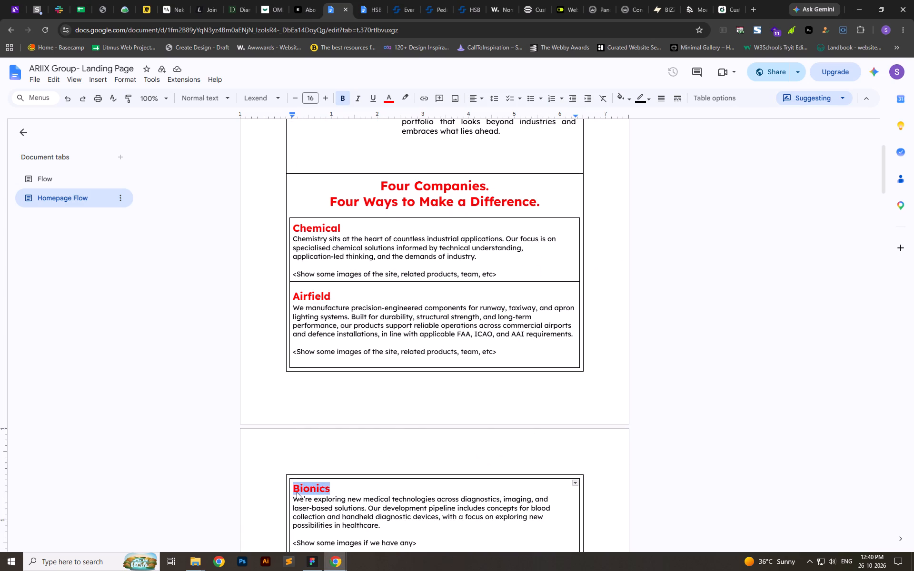
{"action": "key", "text": "alt+Tab"}
{"action": "left_click", "coordinate": [564, 313]}
{"action": "key", "text": "ctrl+a"}
{"action": "key", "text": "ctrl+v"}
Replace the fourth label's text with "Real Estate" copied from the content document.
{"action": "key", "text": "alt+Tab"}
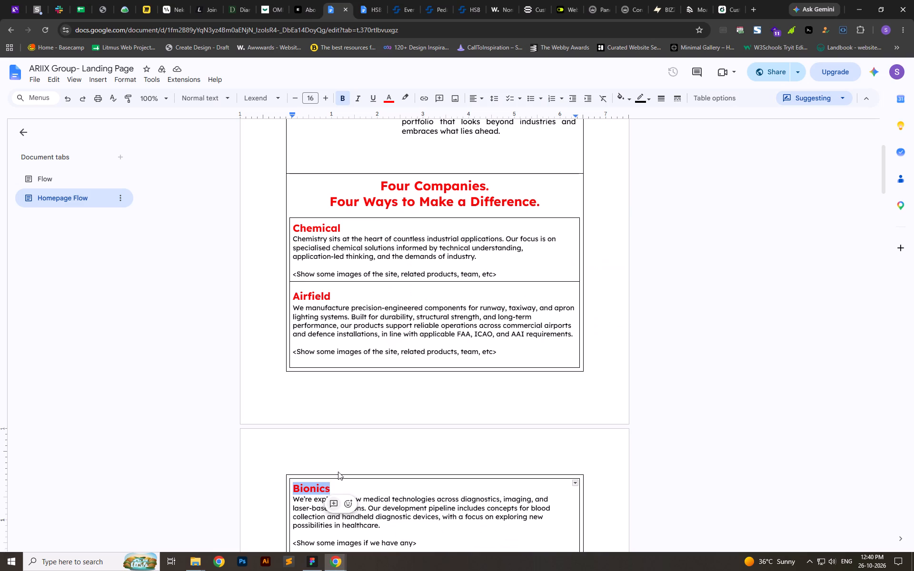
{"action": "scroll", "coordinate": [340, 459], "scroll_direction": "down", "scroll_amount": 4}
{"action": "left_click_drag", "start_coordinate": [352, 374], "coordinate": [295, 379]}
{"action": "key", "text": "ctrl+c"}
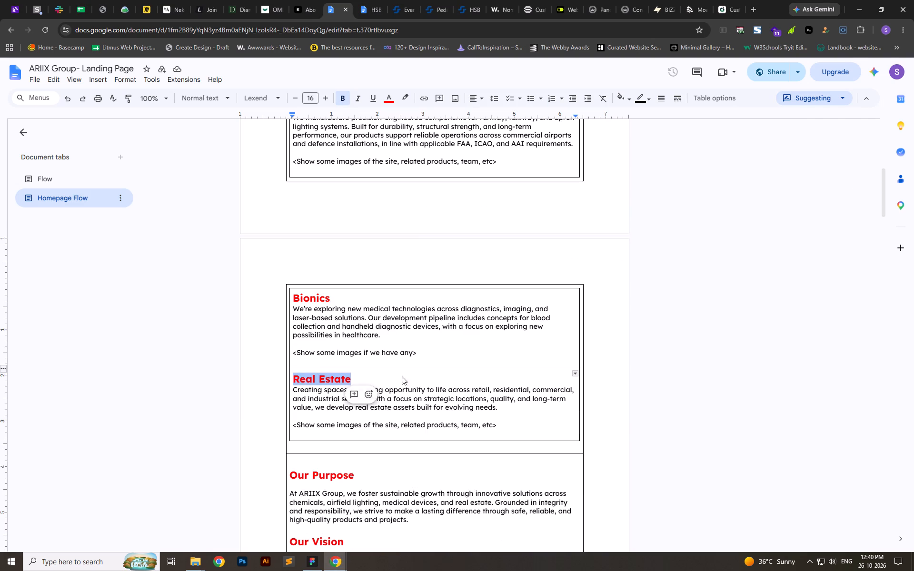
{"action": "key", "text": "alt+Tab"}
{"action": "left_click", "coordinate": [611, 310]}
{"action": "key", "text": "ctrl+a"}
{"action": "key", "text": "ctrl+v"}
{"action": "key", "text": "ctrl+z"}
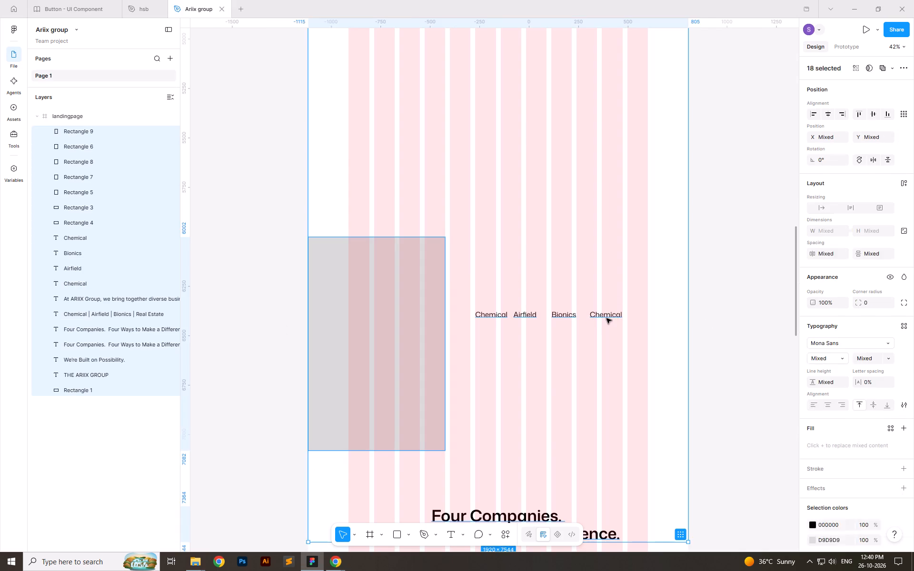
{"action": "double_click", "coordinate": [606, 318]}
{"action": "key", "text": "ctrl+v"}
{"action": "left_click", "coordinate": [696, 318]}
Set the horizontal spacing between the four company labels to 30.
{"action": "left_click", "coordinate": [562, 317], "text": "shift"}
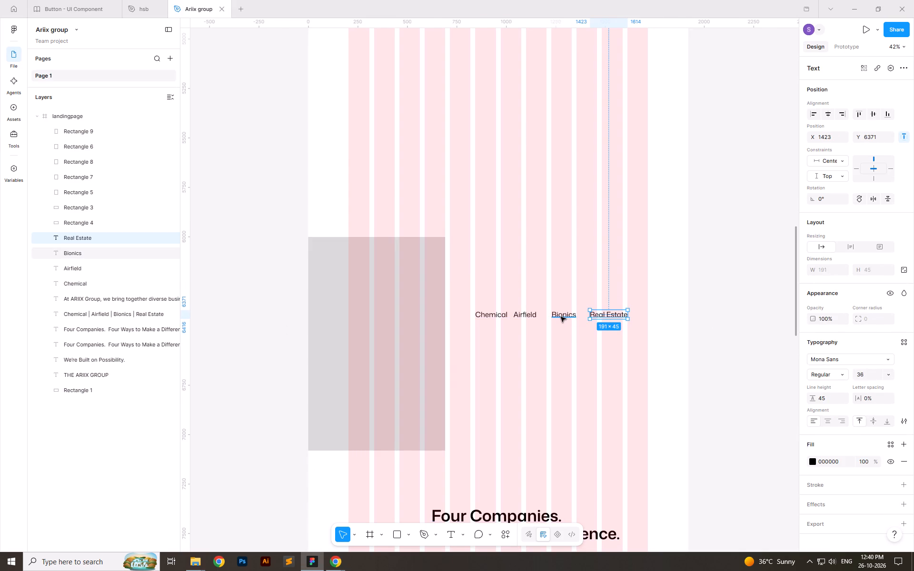
{"action": "left_click", "coordinate": [528, 316], "text": "shift"}
{"action": "left_click", "coordinate": [476, 314], "text": "shift"}
{"action": "left_click", "coordinate": [825, 295]}
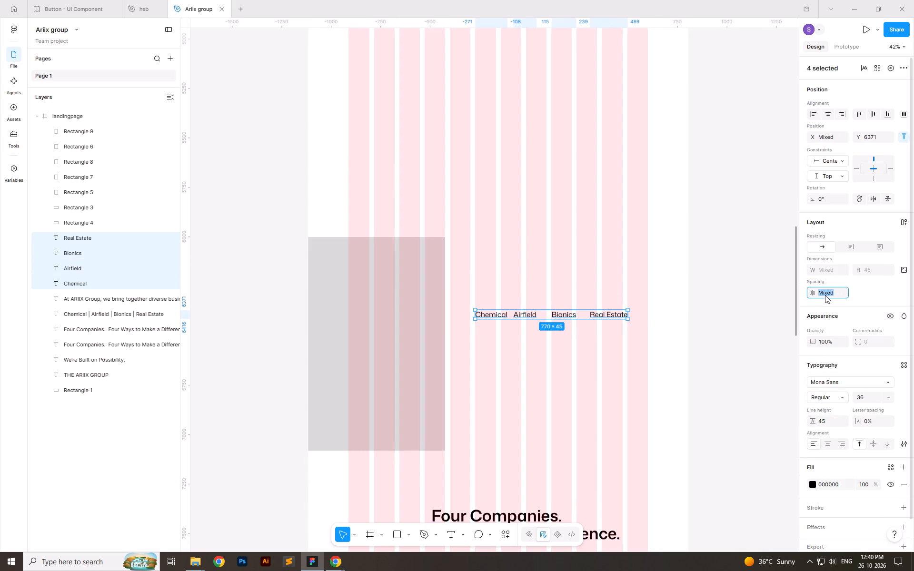
{"action": "type", "text": "30"}
{"action": "key", "text": "Return"}
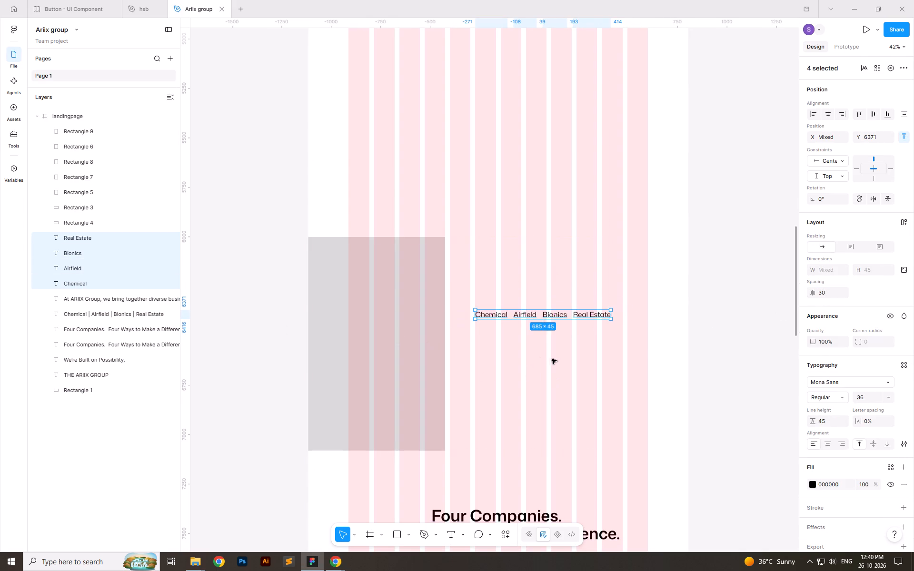
{"action": "left_click", "coordinate": [552, 359]}
Set the fill of the Airfield, Bionics and Real Estate labels to DDDDDD.
{"action": "key", "text": "alt+Tab"}
{"action": "key", "text": "alt+Tab"}
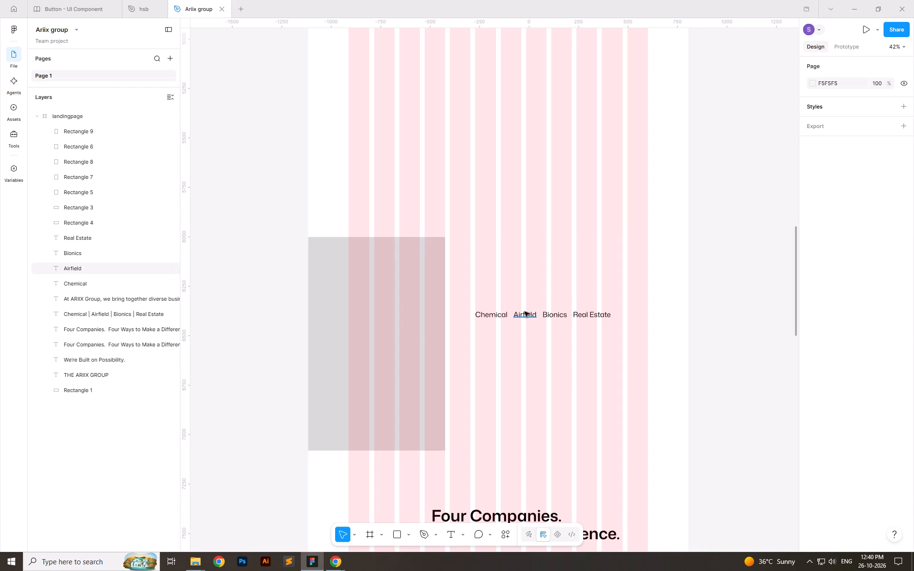
{"action": "left_click", "coordinate": [524, 311]}
{"action": "left_click", "coordinate": [544, 317], "text": "shift"}
{"action": "left_click", "coordinate": [586, 317], "text": "shift"}
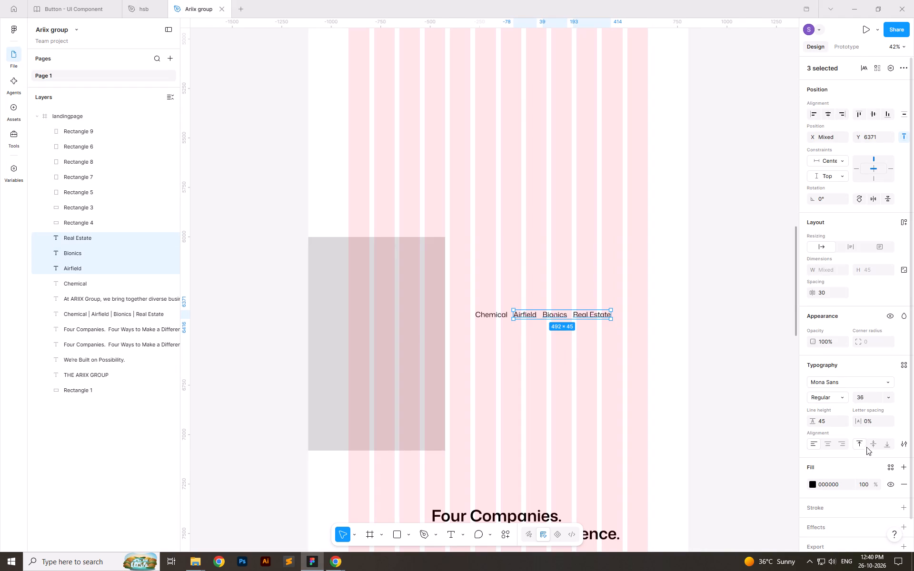
{"action": "double_click", "coordinate": [828, 480]}
{"action": "key", "text": "f"}
{"action": "key", "text": "f"}
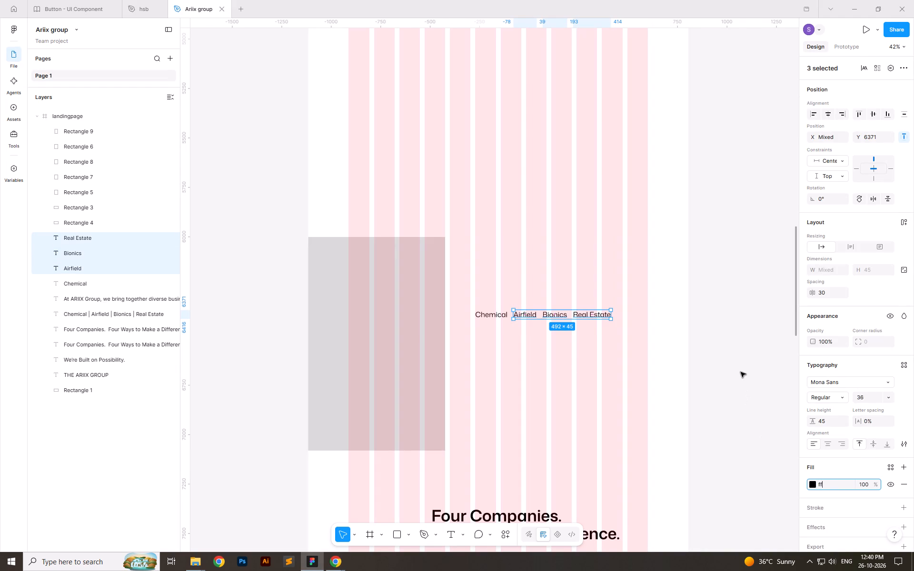
{"action": "key", "text": "BackSpace"}
{"action": "type", "text": "dd"}
{"action": "key", "text": "BackSpace"}
{"action": "key", "text": "BackSpace"}
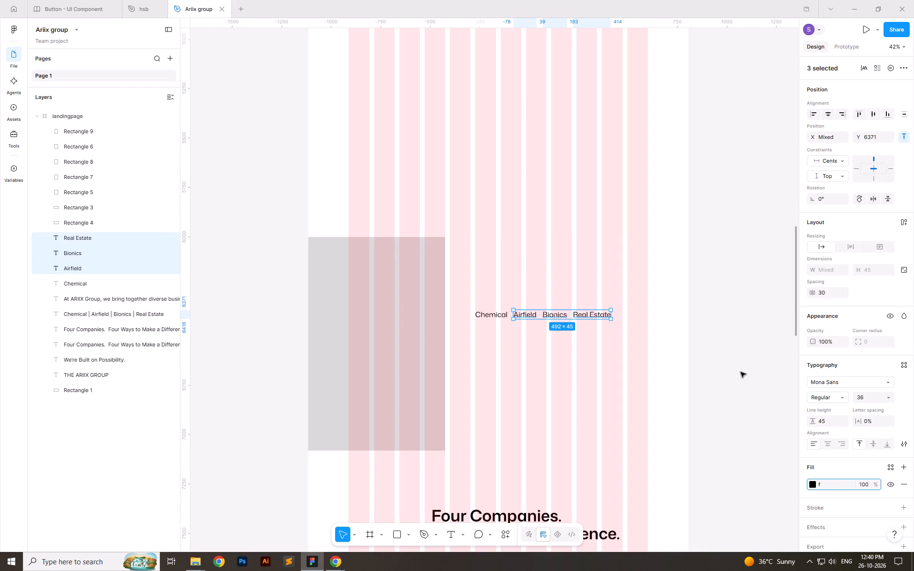
{"action": "key", "text": "BackSpace"}
{"action": "type", "text": "ddd"}
{"action": "left_click", "coordinate": [752, 369]}
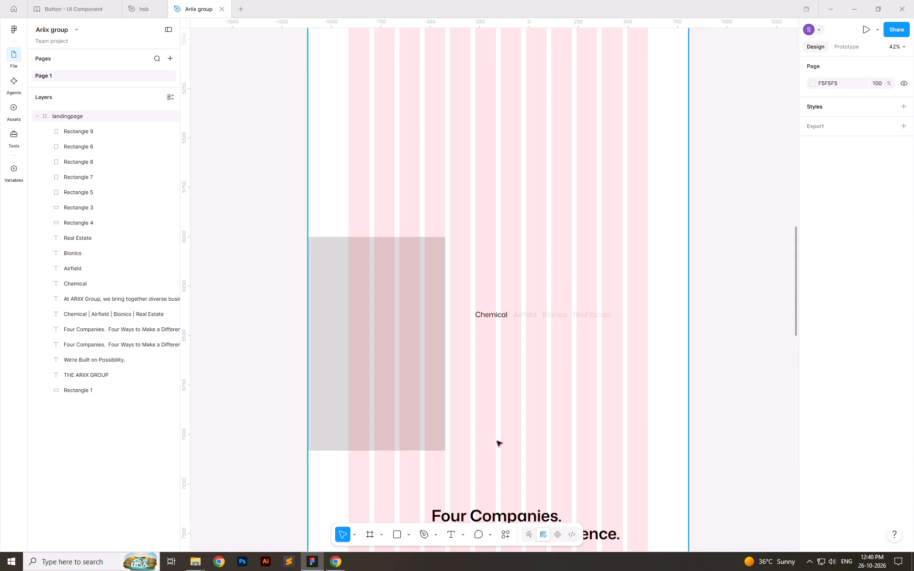
Check the placeholder and label layout with the layout guides hidden, and show the guides again.
{"action": "scroll", "coordinate": [495, 446], "scroll_direction": "up", "scroll_amount": 5, "text": "ctrl"}
{"action": "scroll", "coordinate": [484, 355], "scroll_direction": "down", "scroll_amount": 3, "text": "ctrl"}
{"action": "key", "text": "shift+g"}
{"action": "scroll", "coordinate": [517, 351], "scroll_direction": "down", "scroll_amount": 4, "text": "ctrl"}
{"action": "scroll", "coordinate": [492, 295], "scroll_direction": "up", "scroll_amount": 2, "text": "ctrl"}
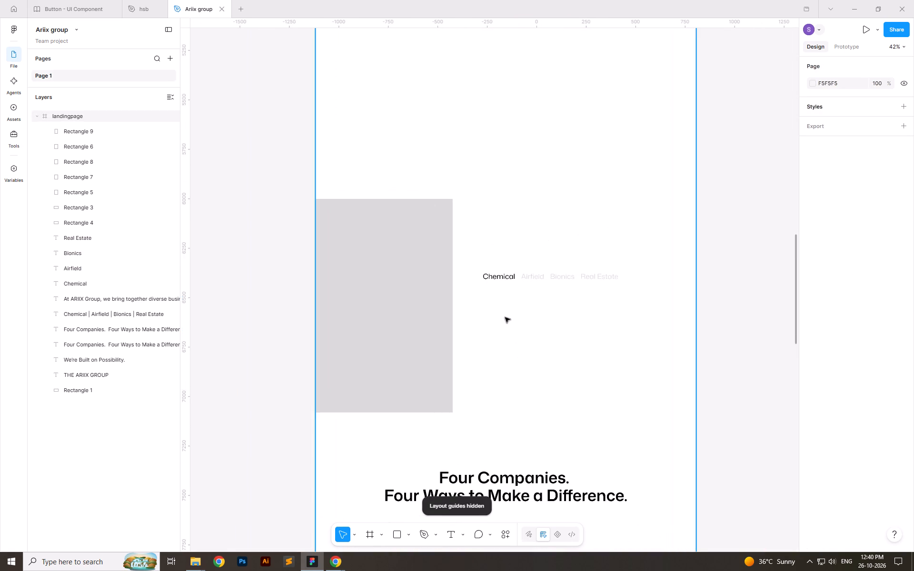
{"action": "scroll", "coordinate": [504, 358], "scroll_direction": "up", "scroll_amount": 3, "text": "ctrl"}
{"action": "scroll", "coordinate": [475, 256], "scroll_direction": "up", "scroll_amount": 2, "text": "ctrl"}
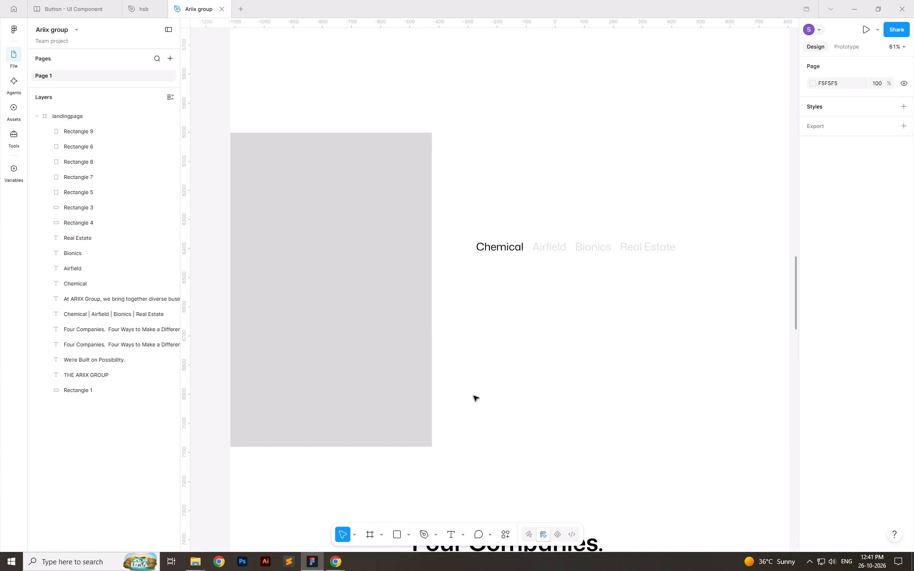
{"action": "key", "text": "shift+g"}
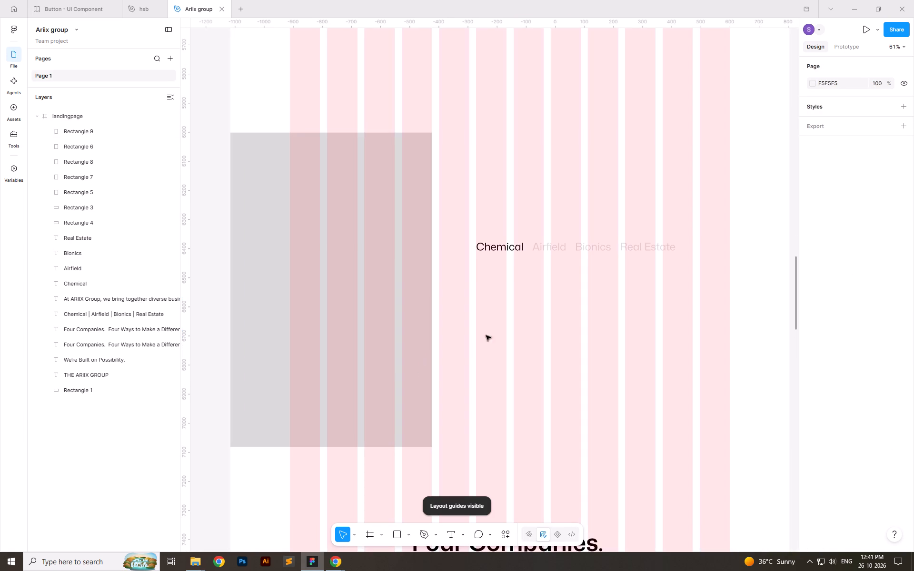
Move the four company labels together so the row starts at the seventh grid column.
{"action": "left_click", "coordinate": [641, 246]}
{"action": "left_click", "coordinate": [596, 249], "text": "shift"}
{"action": "left_click", "coordinate": [556, 250], "text": "shift"}
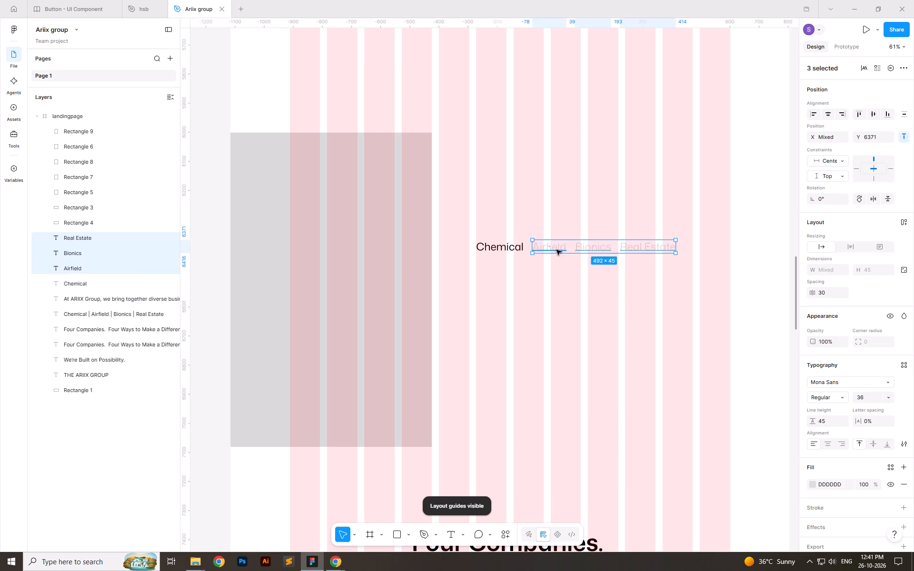
{"action": "left_click", "coordinate": [507, 250], "text": "shift"}
{"action": "left_click_drag", "start_coordinate": [498, 250], "coordinate": [536, 251]}
Widen the tall image placeholder to 820 so it ends at the fifth grid column.
{"action": "left_click", "coordinate": [400, 297]}
{"action": "left_click_drag", "start_coordinate": [432, 298], "coordinate": [474, 295]}
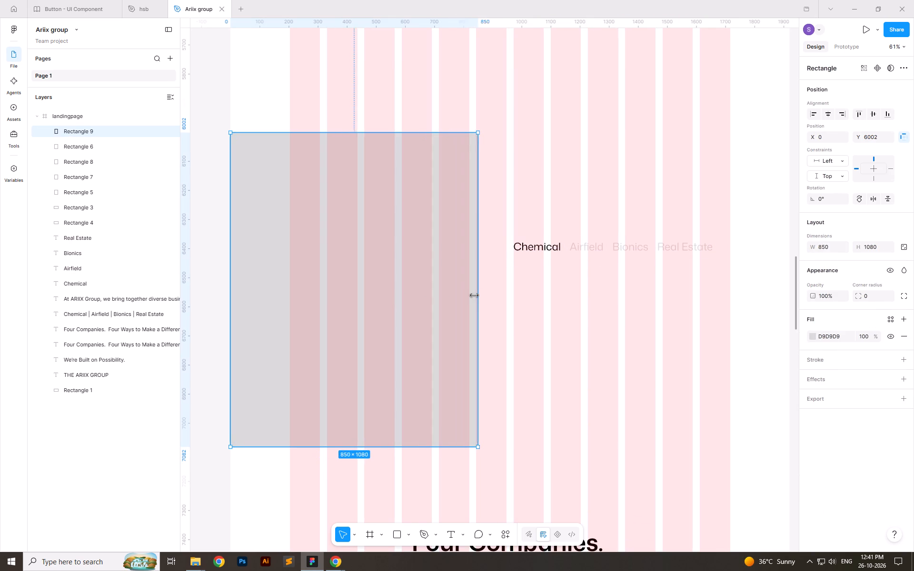
{"action": "left_click_drag", "start_coordinate": [474, 295], "coordinate": [467, 293]}
{"action": "left_click", "coordinate": [466, 294]}
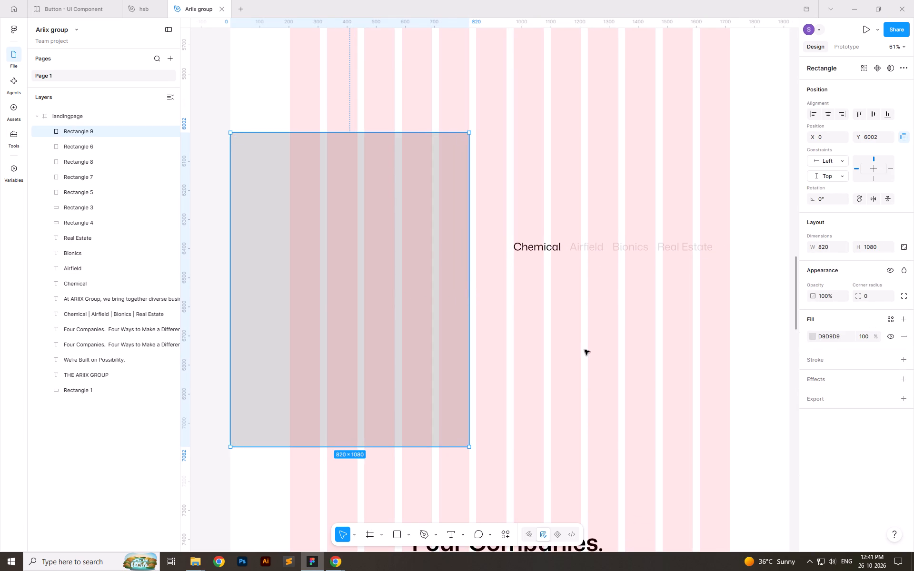
{"action": "left_click", "coordinate": [585, 350]}
Duplicate the Chemical label down to Y 6685 and replace its text with the Chemical description copied from the content document.
{"action": "scroll", "coordinate": [252, 419], "scroll_direction": "down", "scroll_amount": 5, "text": "ctrl"}
{"action": "scroll", "coordinate": [375, 412], "scroll_direction": "up", "scroll_amount": 6, "text": "ctrl"}
{"action": "key", "text": "alt+Tab"}
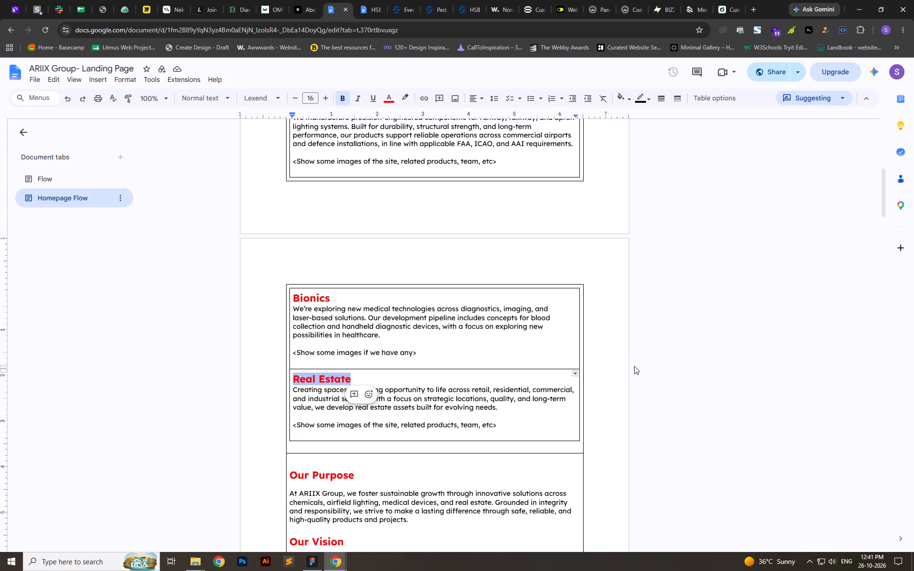
{"action": "left_click", "coordinate": [463, 411]}
{"action": "scroll", "coordinate": [449, 395], "scroll_direction": "up", "scroll_amount": 5}
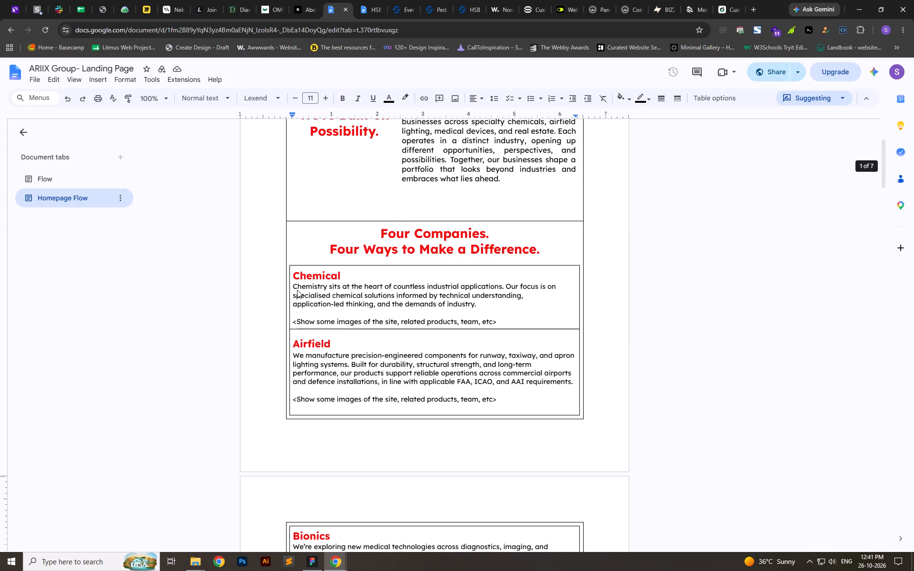
{"action": "left_click_drag", "start_coordinate": [293, 286], "coordinate": [476, 306]}
{"action": "key", "text": "ctrl+c"}
{"action": "key", "text": "alt+Tab"}
{"action": "left_click", "coordinate": [649, 268]}
{"action": "left_click", "coordinate": [411, 272]}
{"action": "left_click_drag", "start_coordinate": [408, 272], "coordinate": [410, 361], "text": "alt+shift"}
{"action": "double_click", "coordinate": [410, 361]}
{"action": "key", "text": "ctrl+v"}
{"action": "left_click", "coordinate": [549, 425]}
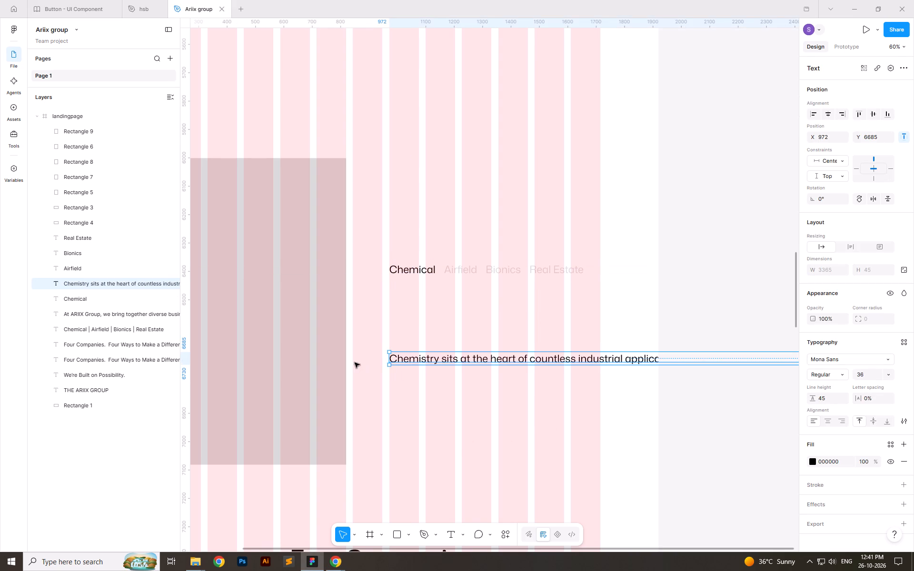
Resize the Chemical description's text box to about 744 wide so it wraps and ends at the last grid column.
{"action": "scroll", "coordinate": [354, 363], "scroll_direction": "down", "scroll_amount": 2, "text": "ctrl"}
{"action": "scroll", "coordinate": [312, 331], "scroll_direction": "down", "scroll_amount": 13, "text": "ctrl"}
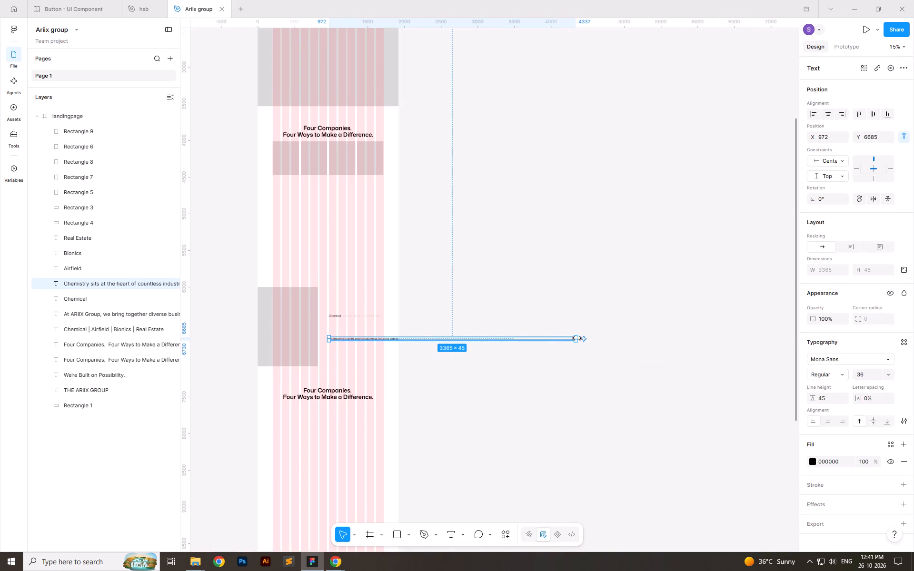
{"action": "left_click_drag", "start_coordinate": [577, 339], "coordinate": [322, 338]}
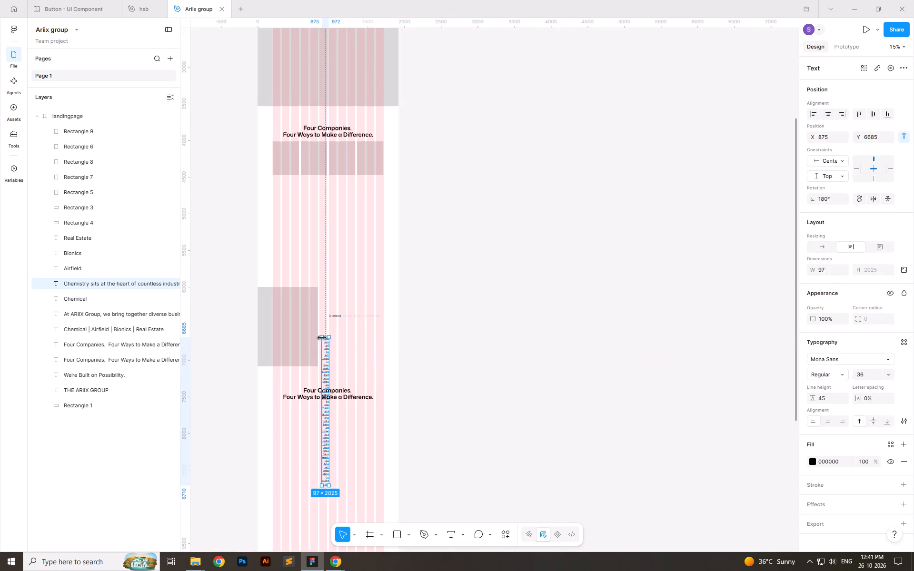
{"action": "left_click_drag", "start_coordinate": [322, 338], "coordinate": [383, 336]}
{"action": "scroll", "coordinate": [278, 355], "scroll_direction": "up", "scroll_amount": 15, "text": "ctrl"}
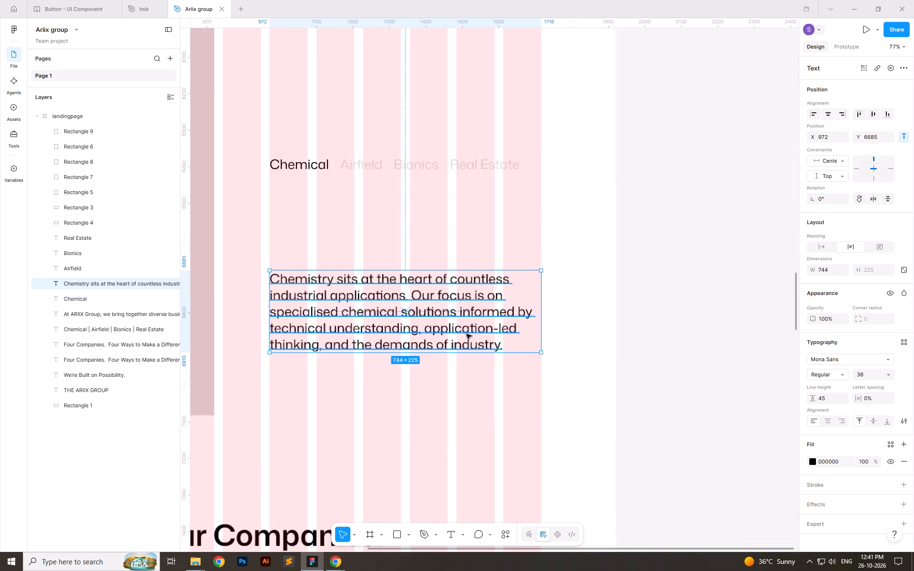
{"action": "scroll", "coordinate": [467, 334], "scroll_direction": "up", "scroll_amount": 3, "text": "ctrl"}
{"action": "left_click", "coordinate": [606, 302]}
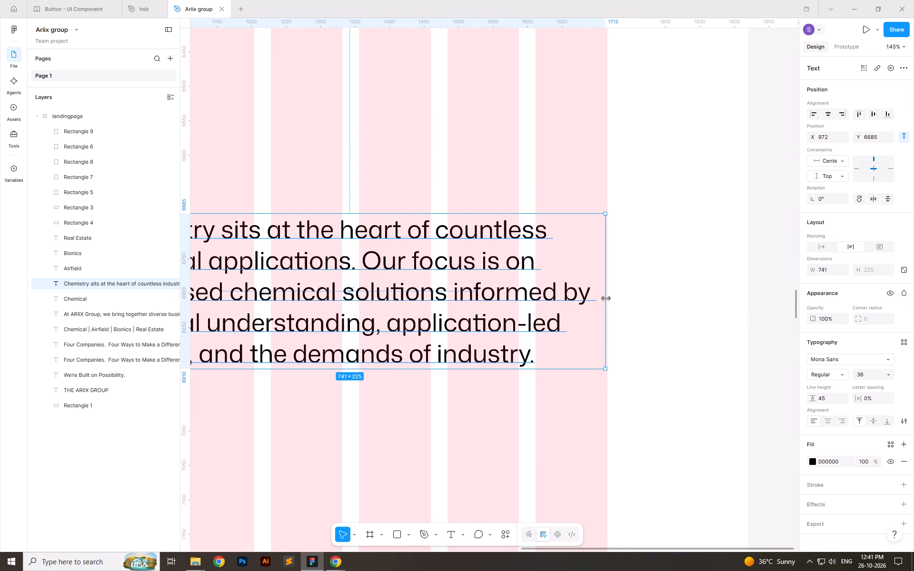
Move the Chemical description up to Y 6516, leaving a 100 px gap below the Chemical label.
{"action": "scroll", "coordinate": [625, 389], "scroll_direction": "down", "scroll_amount": 7, "text": "ctrl"}
{"action": "scroll", "coordinate": [417, 394], "scroll_direction": "up", "scroll_amount": 6, "text": "ctrl"}
{"action": "left_click_drag", "start_coordinate": [445, 369], "coordinate": [448, 268]}
{"action": "key", "text": "alt+shift+Down"}
{"action": "key", "text": "alt+Up"}
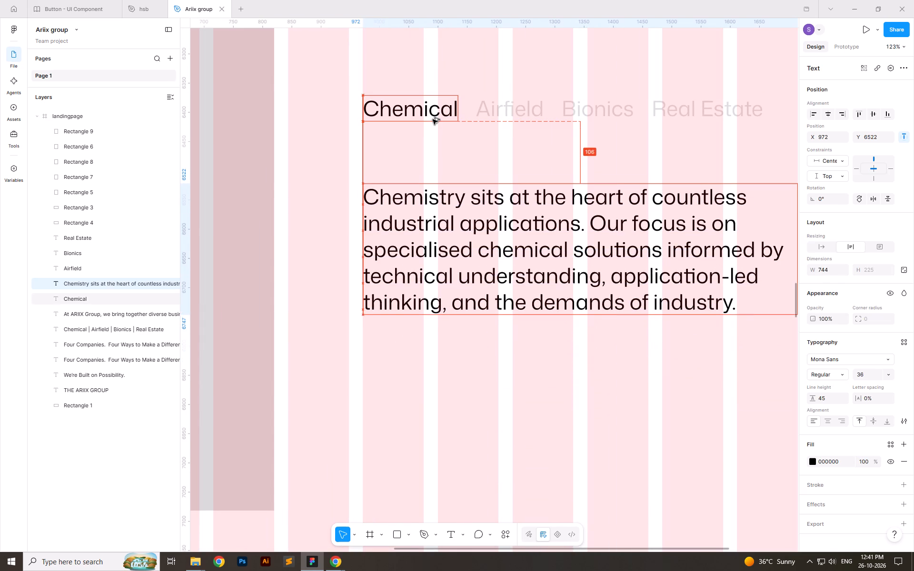
{"action": "key", "text": "alt+Up"}
{"action": "key", "text": "alt+Up"}
{"action": "key", "text": "alt+Up"}
{"action": "key", "text": "alt+Up"}
{"action": "key", "text": "alt+Up"}
{"action": "key", "text": "alt+Up"}
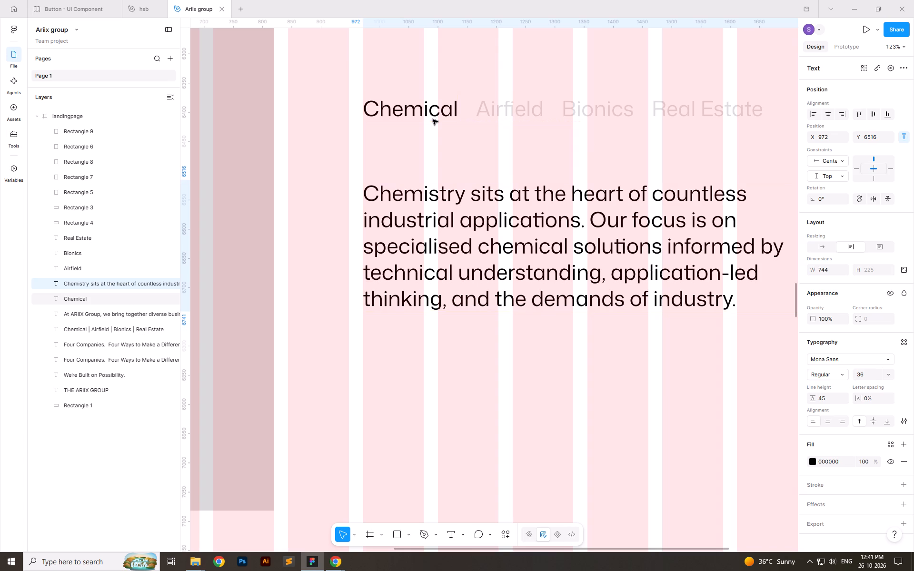
{"action": "left_click", "coordinate": [428, 417]}
{"action": "scroll", "coordinate": [428, 421], "scroll_direction": "down", "scroll_amount": 7, "text": "ctrl"}
{"action": "scroll", "coordinate": [349, 423], "scroll_direction": "up", "scroll_amount": 1, "text": "ctrl"}
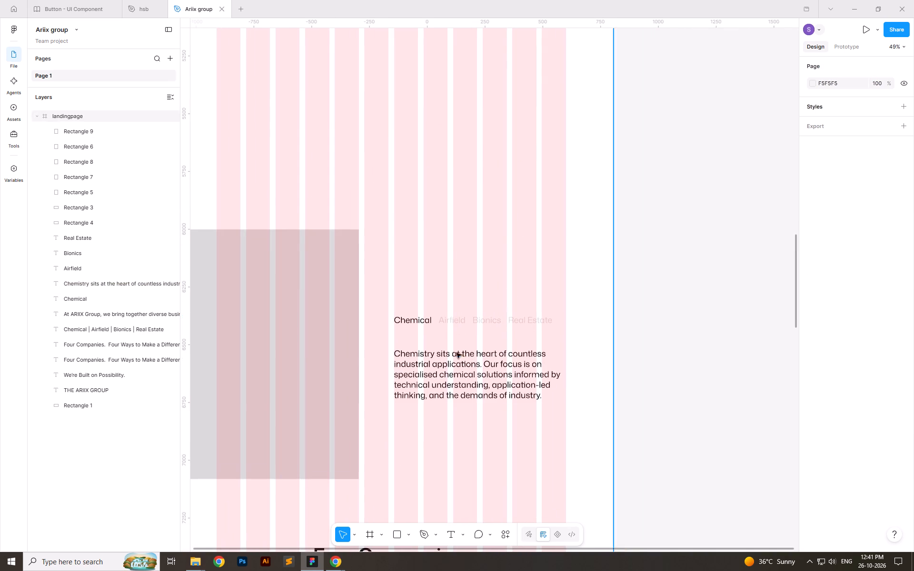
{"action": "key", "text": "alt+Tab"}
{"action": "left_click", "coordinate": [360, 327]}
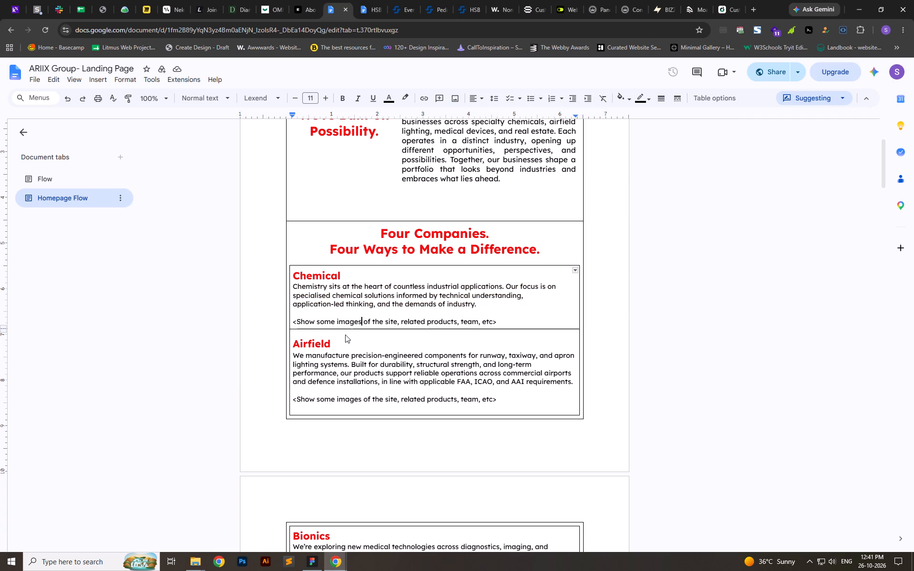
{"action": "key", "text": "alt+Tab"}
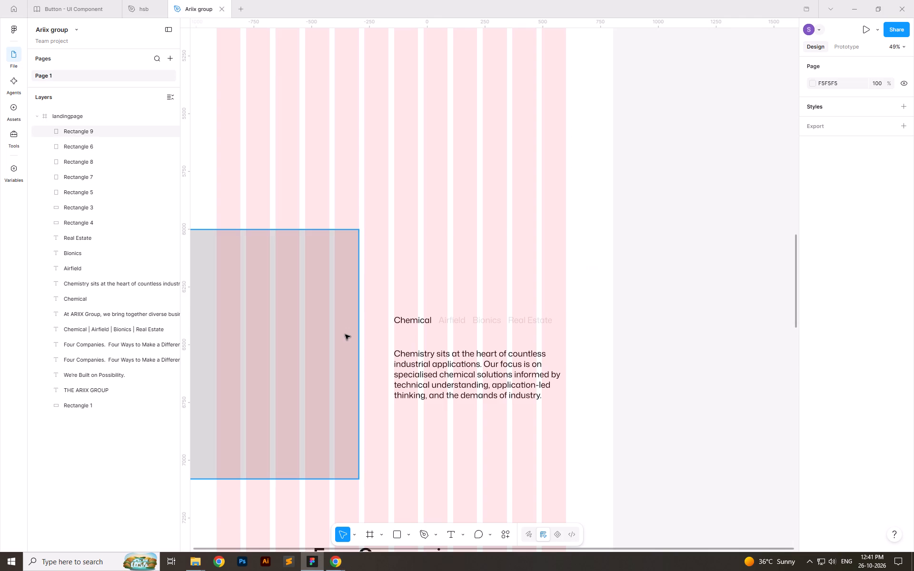
Set the Chemical description's font size to 24 and its line height to 36.
{"action": "left_click", "coordinate": [430, 369]}
{"action": "left_click", "coordinate": [872, 375]}
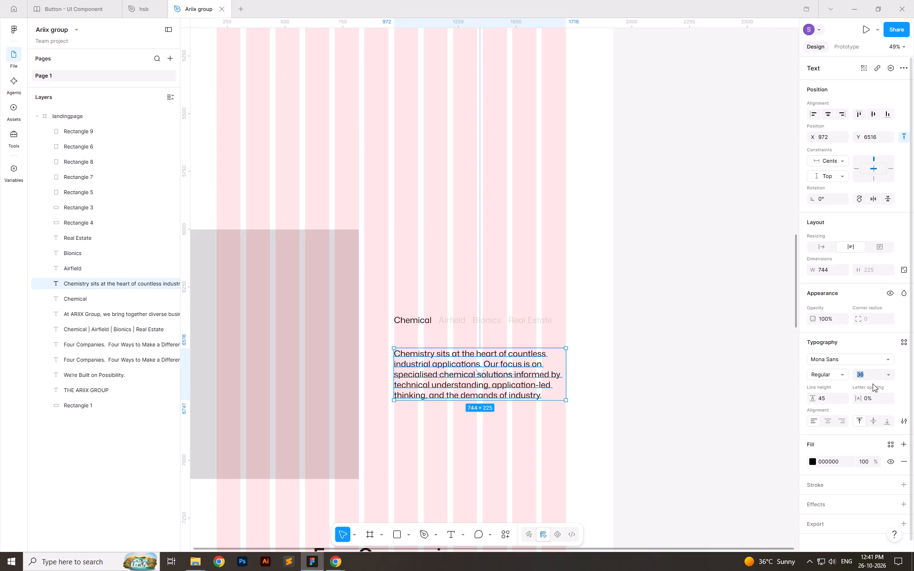
{"action": "key", "text": "2"}
{"action": "key", "text": "4"}
{"action": "left_click", "coordinate": [834, 403]}
{"action": "type", "text": "36"}
{"action": "key", "text": "Return"}
{"action": "left_click", "coordinate": [771, 389]}
{"action": "scroll", "coordinate": [446, 393], "scroll_direction": "up", "scroll_amount": 6, "text": "ctrl"}
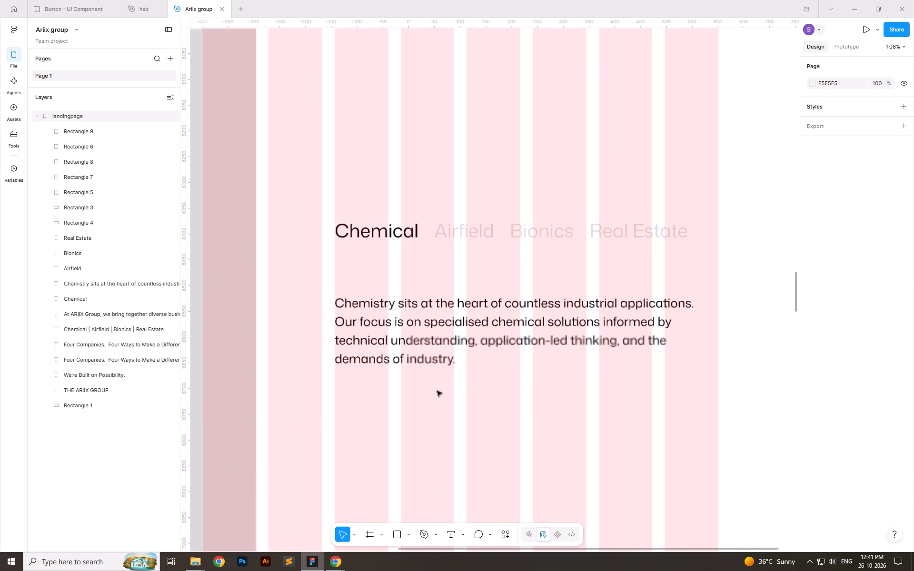
Move the four company labels and the Chemical description down together, placing the labels at Y 6397 and the description at Y 6542.
{"action": "left_click", "coordinate": [431, 339]}
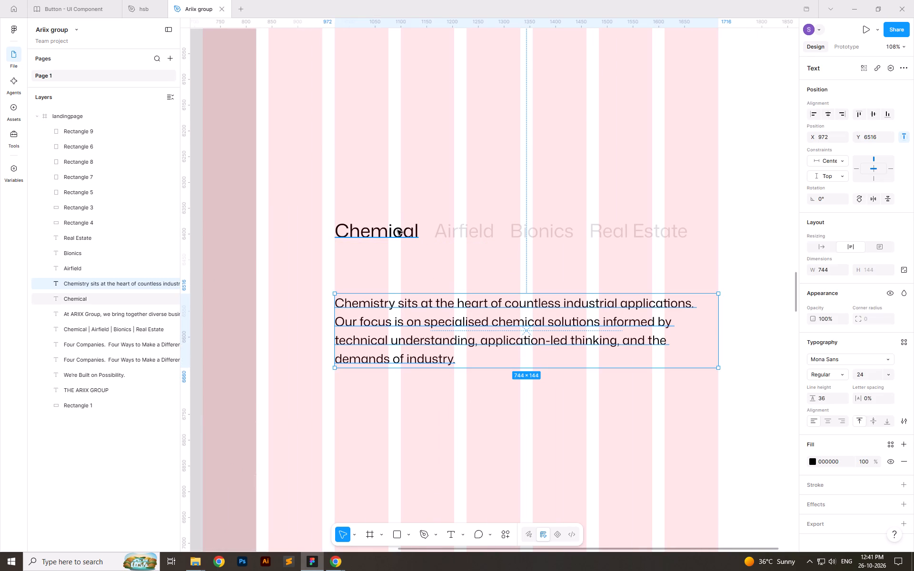
{"action": "left_click", "coordinate": [327, 140]}
{"action": "left_click_drag", "start_coordinate": [330, 216], "coordinate": [721, 381], "text": "ctrl"}
{"action": "scroll", "coordinate": [702, 400], "scroll_direction": "down", "scroll_amount": 6, "text": "ctrl"}
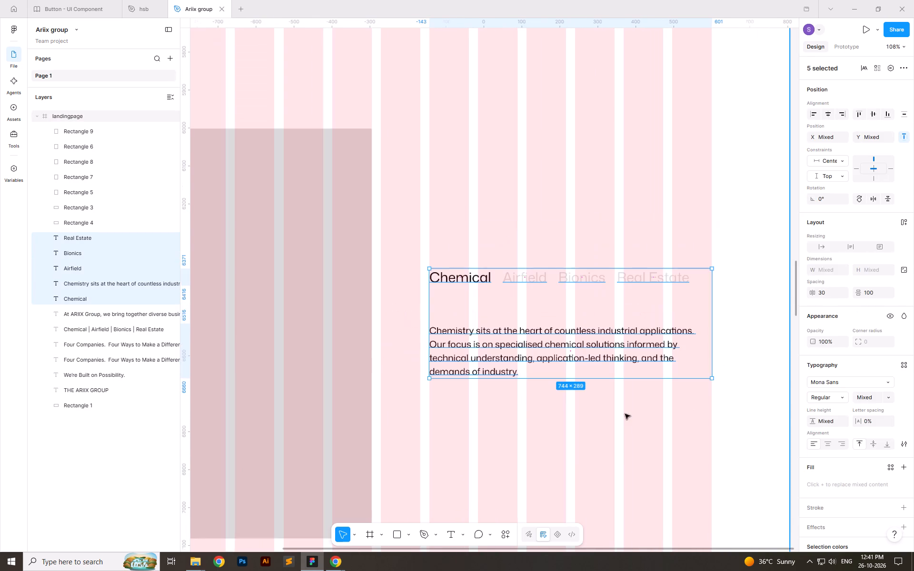
{"action": "scroll", "coordinate": [439, 293], "scroll_direction": "down", "scroll_amount": 6, "text": "ctrl"}
{"action": "left_click_drag", "start_coordinate": [446, 317], "coordinate": [447, 328], "text": "shift"}
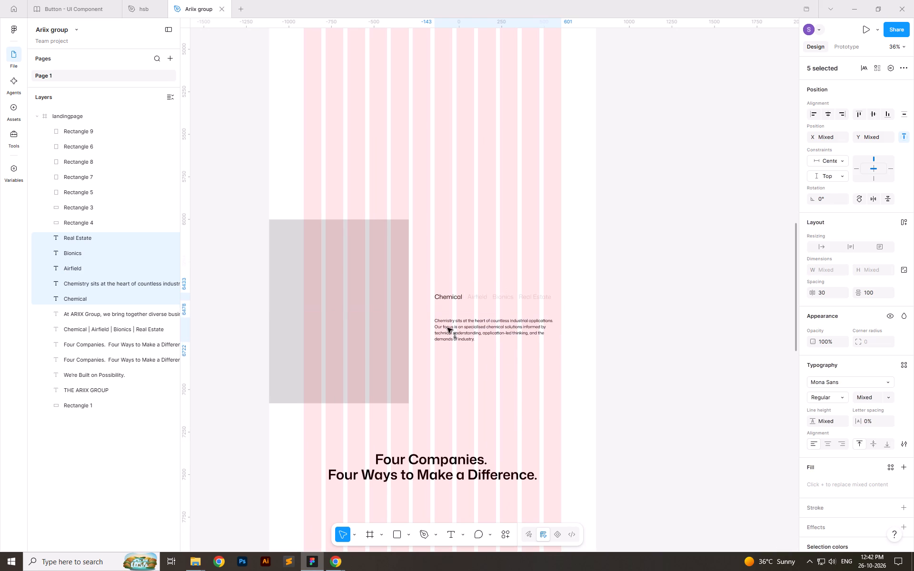
{"action": "left_click_drag", "start_coordinate": [447, 328], "coordinate": [448, 323], "text": "shift"}
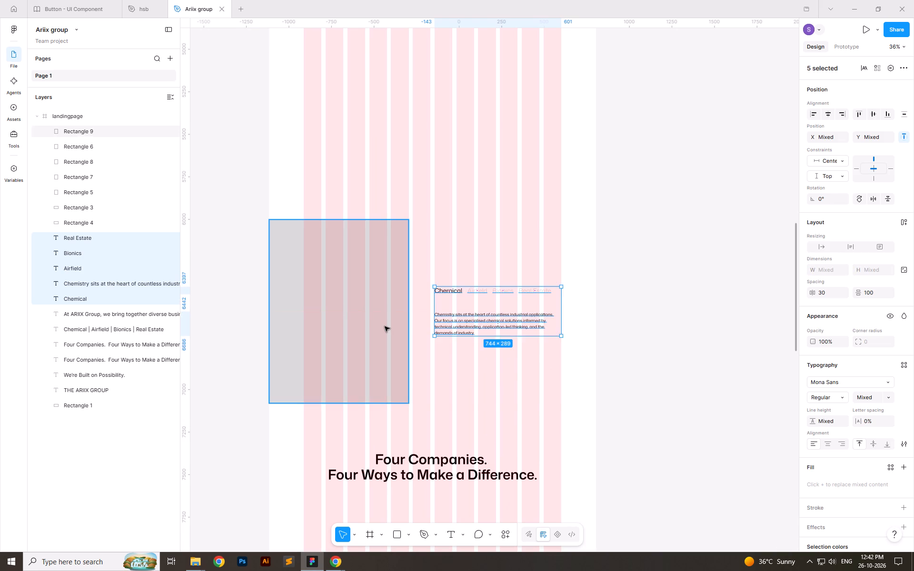
{"action": "left_click", "coordinate": [526, 369]}
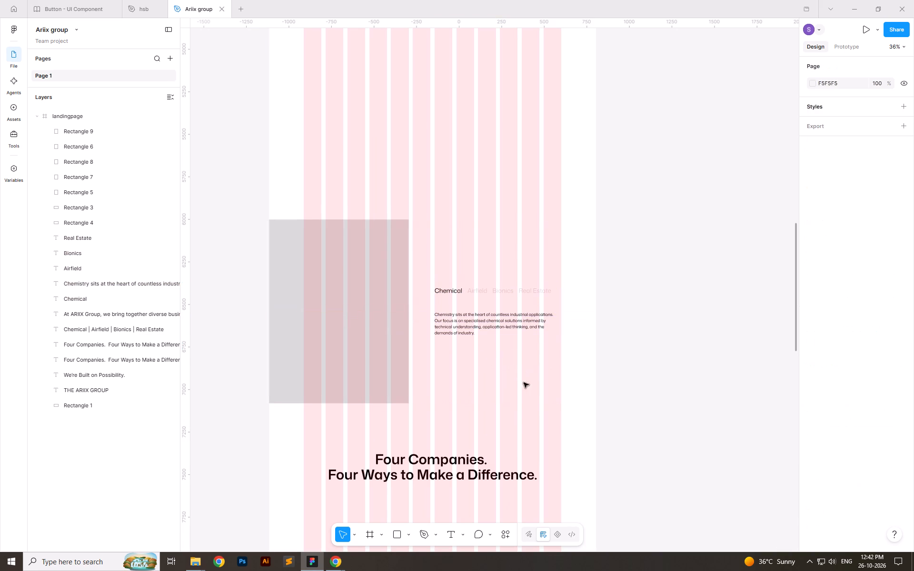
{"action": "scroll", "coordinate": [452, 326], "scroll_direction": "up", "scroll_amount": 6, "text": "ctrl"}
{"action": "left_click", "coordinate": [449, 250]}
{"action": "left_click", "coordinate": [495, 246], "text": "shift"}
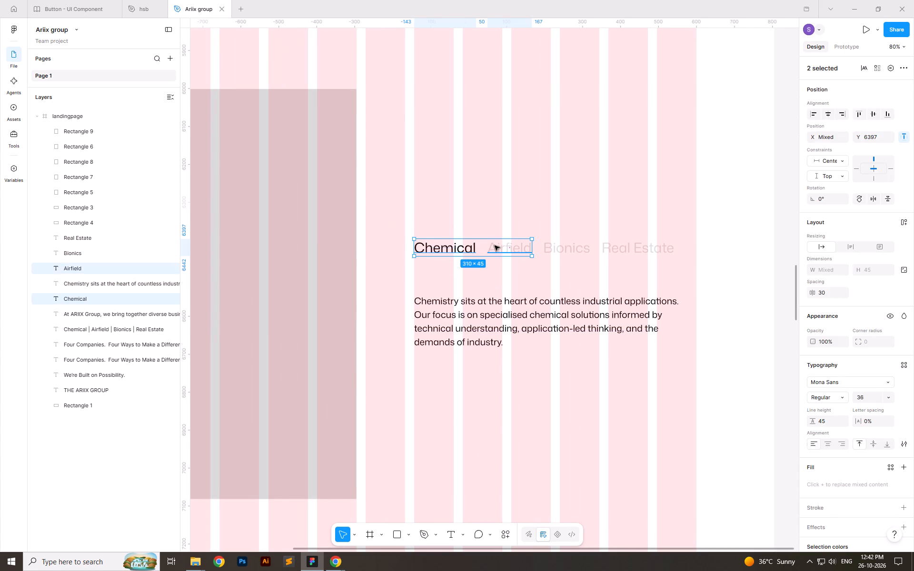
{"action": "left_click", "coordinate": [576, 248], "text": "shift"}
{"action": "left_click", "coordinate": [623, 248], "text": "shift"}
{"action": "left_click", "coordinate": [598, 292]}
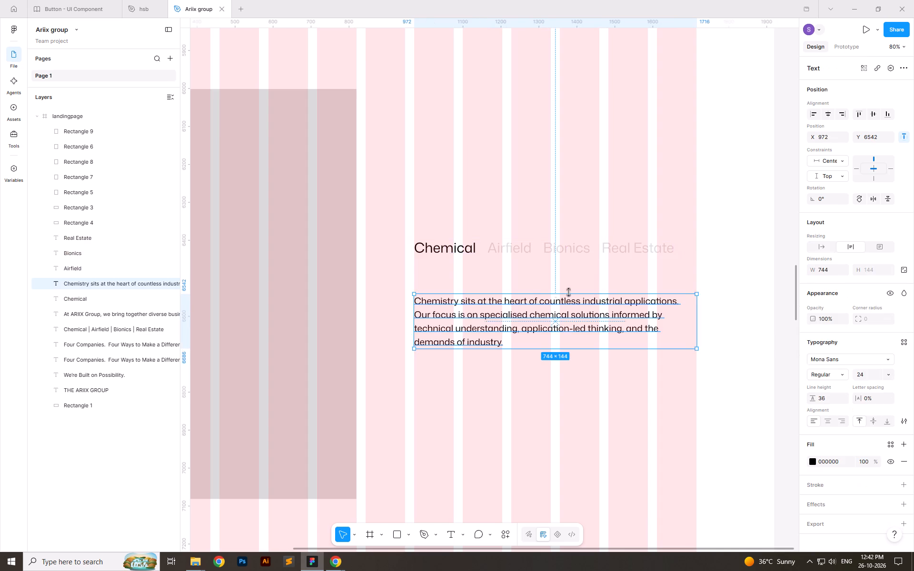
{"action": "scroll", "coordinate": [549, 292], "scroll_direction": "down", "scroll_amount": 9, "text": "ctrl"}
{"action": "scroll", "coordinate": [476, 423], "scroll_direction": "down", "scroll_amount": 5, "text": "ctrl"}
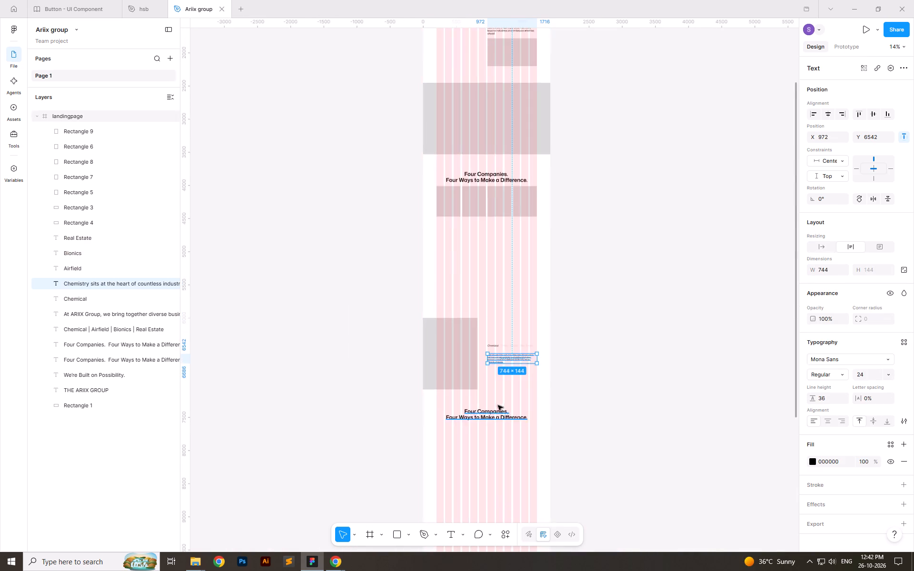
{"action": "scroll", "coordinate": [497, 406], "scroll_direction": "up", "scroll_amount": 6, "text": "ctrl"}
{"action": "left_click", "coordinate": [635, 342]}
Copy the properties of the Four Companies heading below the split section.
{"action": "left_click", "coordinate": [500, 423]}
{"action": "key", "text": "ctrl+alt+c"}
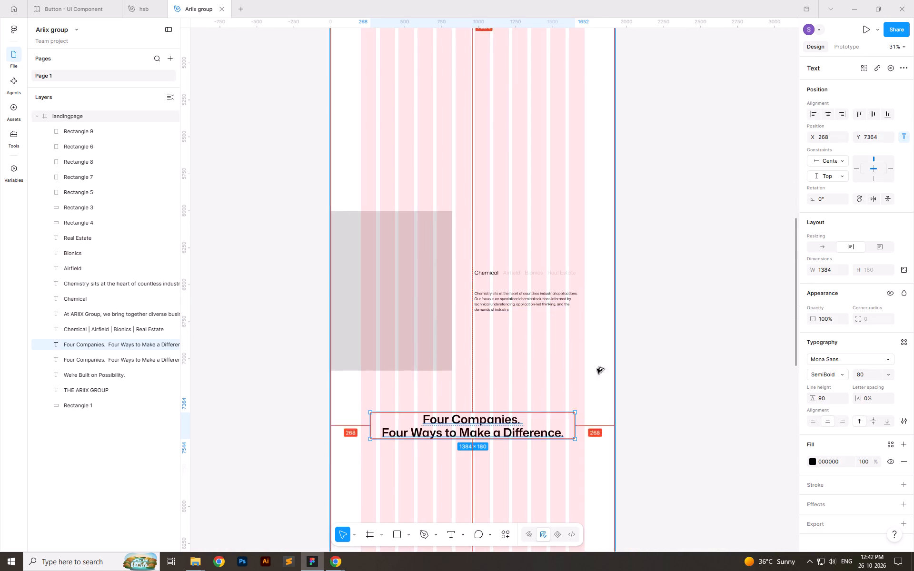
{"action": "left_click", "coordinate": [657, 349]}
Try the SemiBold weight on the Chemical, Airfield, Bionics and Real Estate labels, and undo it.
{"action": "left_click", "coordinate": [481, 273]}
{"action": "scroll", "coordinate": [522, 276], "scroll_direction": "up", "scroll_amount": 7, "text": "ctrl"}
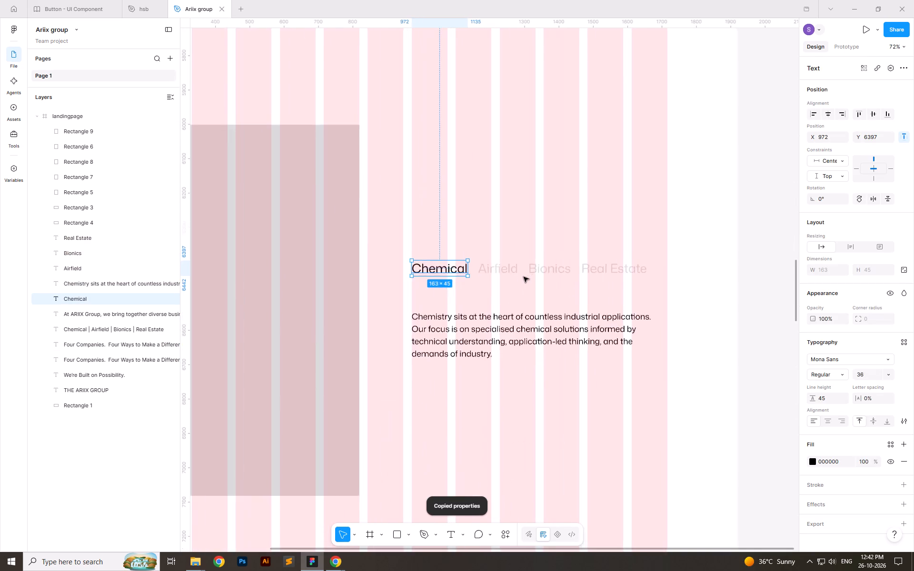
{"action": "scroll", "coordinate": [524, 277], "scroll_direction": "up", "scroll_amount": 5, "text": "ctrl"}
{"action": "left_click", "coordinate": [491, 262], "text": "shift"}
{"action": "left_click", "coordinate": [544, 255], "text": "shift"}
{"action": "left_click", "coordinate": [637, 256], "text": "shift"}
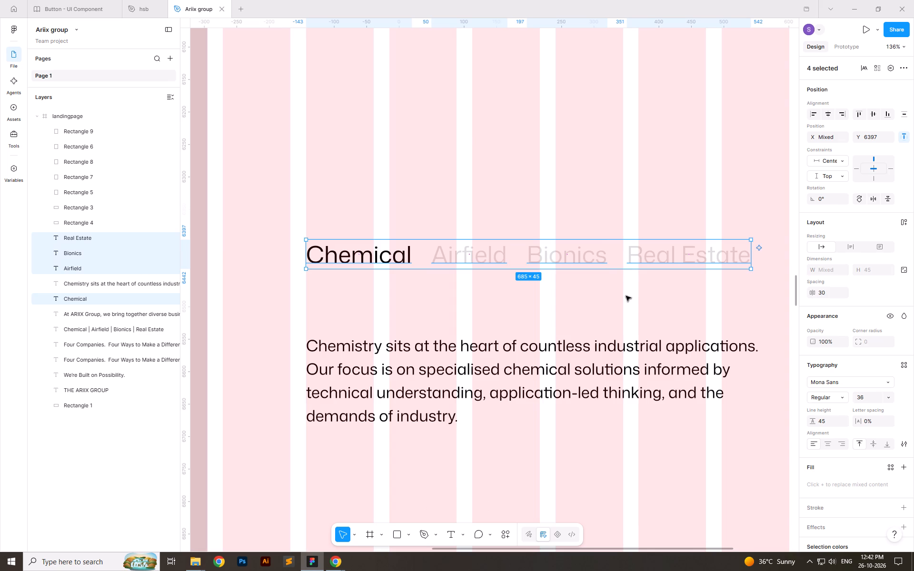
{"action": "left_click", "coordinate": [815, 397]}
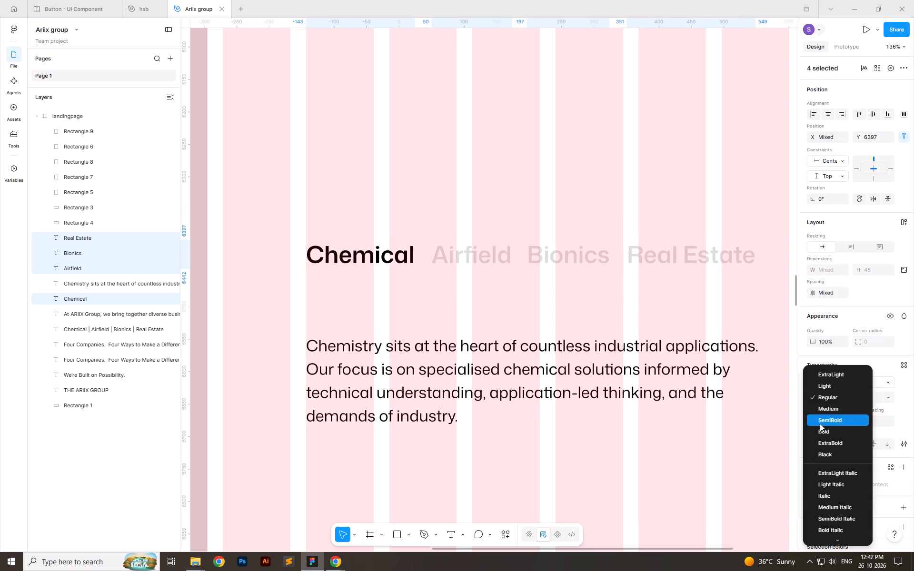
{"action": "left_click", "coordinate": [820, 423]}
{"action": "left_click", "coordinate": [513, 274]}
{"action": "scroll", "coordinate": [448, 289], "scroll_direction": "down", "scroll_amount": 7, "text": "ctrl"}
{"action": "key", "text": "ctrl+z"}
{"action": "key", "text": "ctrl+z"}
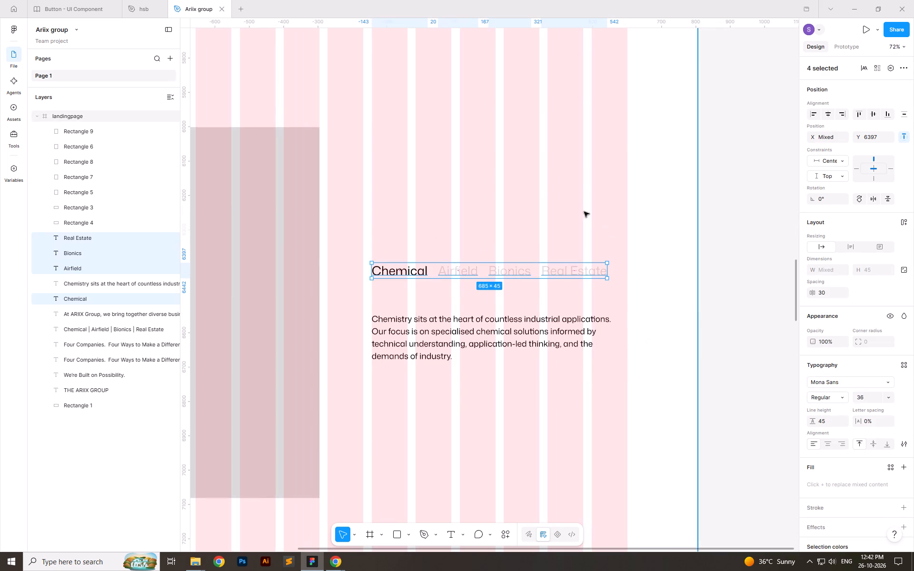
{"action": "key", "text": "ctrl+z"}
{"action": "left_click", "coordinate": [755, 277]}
Examine how the company labels and Chemical description sit beside the image placeholder and above the Four Companies heading.
{"action": "scroll", "coordinate": [561, 242], "scroll_direction": "down", "scroll_amount": 6, "text": "ctrl"}
{"action": "scroll", "coordinate": [492, 329], "scroll_direction": "up", "scroll_amount": 5, "text": "ctrl"}
{"action": "left_click", "coordinate": [476, 252], "text": "ctrl"}
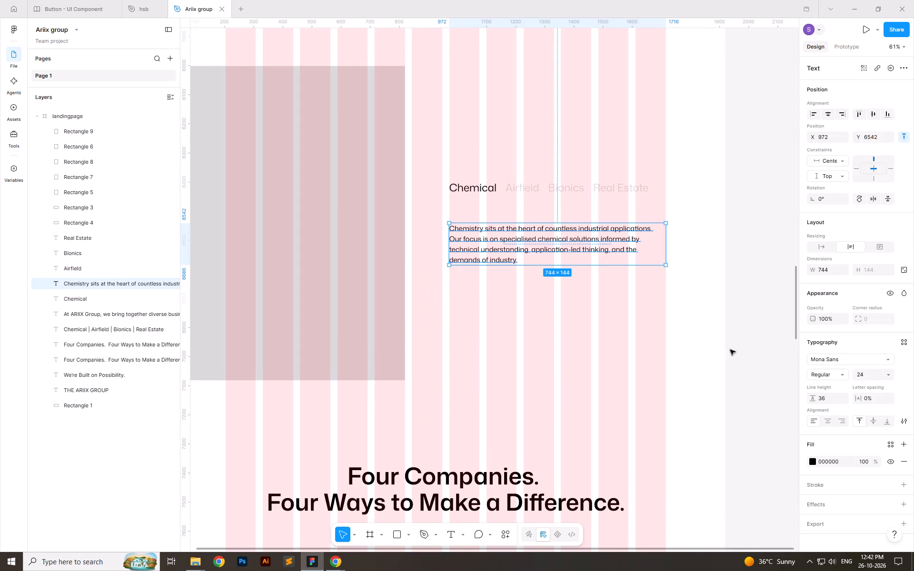
{"action": "left_click", "coordinate": [735, 381]}
{"action": "scroll", "coordinate": [504, 344], "scroll_direction": "down", "scroll_amount": 4, "text": "ctrl"}
{"action": "scroll", "coordinate": [382, 403], "scroll_direction": "up", "scroll_amount": 3, "text": "ctrl"}
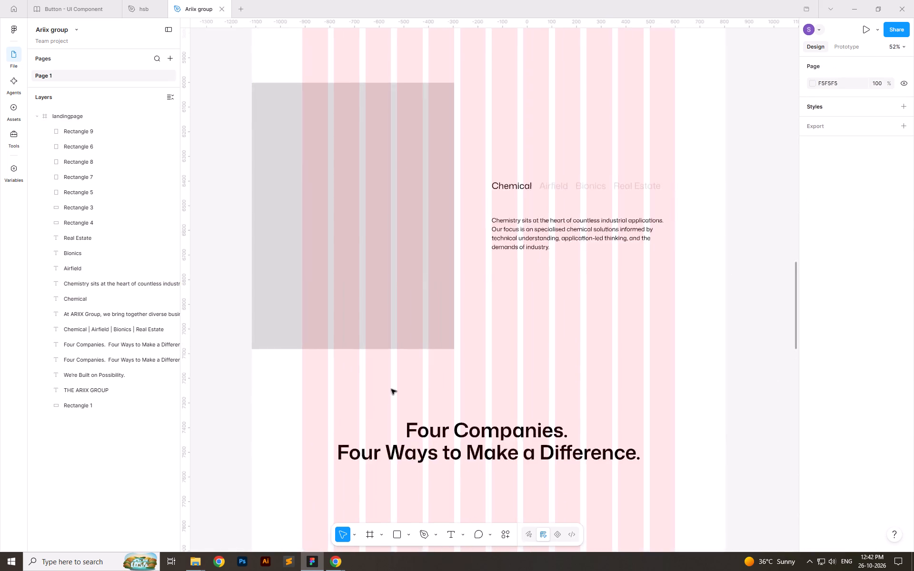
{"action": "scroll", "coordinate": [401, 386], "scroll_direction": "down", "scroll_amount": 11, "text": "ctrl"}
{"action": "scroll", "coordinate": [465, 363], "scroll_direction": "up", "scroll_amount": 3, "text": "ctrl"}
{"action": "scroll", "coordinate": [452, 326], "scroll_direction": "down", "scroll_amount": 1, "text": "ctrl"}
{"action": "scroll", "coordinate": [463, 353], "scroll_direction": "up", "scroll_amount": 9, "text": "ctrl"}
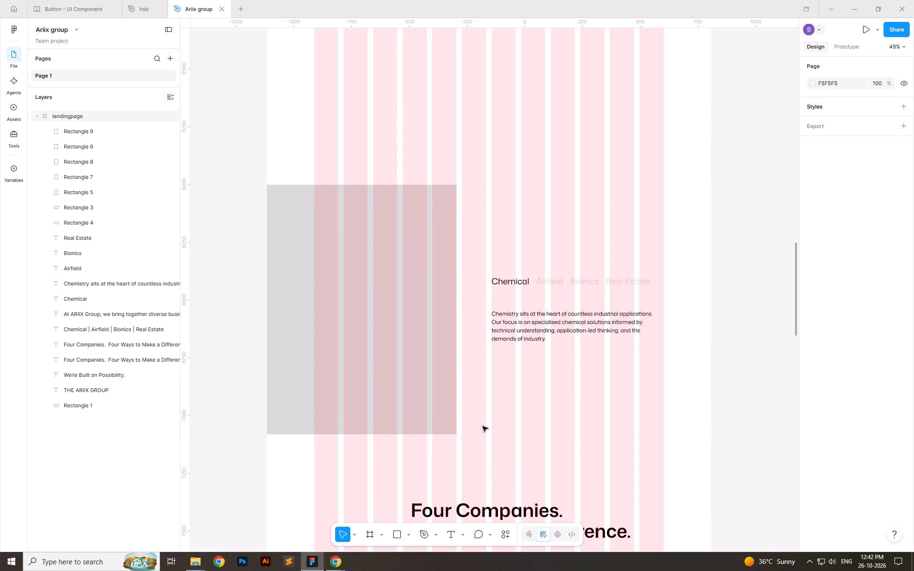
{"action": "left_click", "coordinate": [442, 396]}
{"action": "left_click", "coordinate": [563, 214]}
Hide the layout guides on the landing page.
{"action": "type", "text": "HG"}
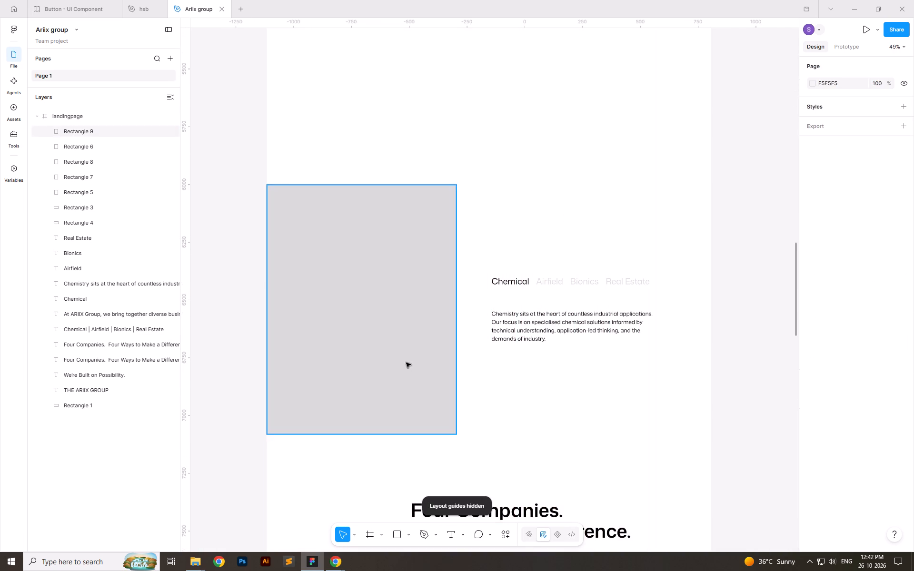
{"action": "scroll", "coordinate": [406, 363], "scroll_direction": "down", "scroll_amount": 5, "text": "ctrl"}
{"action": "scroll", "coordinate": [469, 450], "scroll_direction": "down", "scroll_amount": 4, "text": "ctrl"}
{"action": "scroll", "coordinate": [447, 430], "scroll_direction": "up", "scroll_amount": 9, "text": "ctrl"}
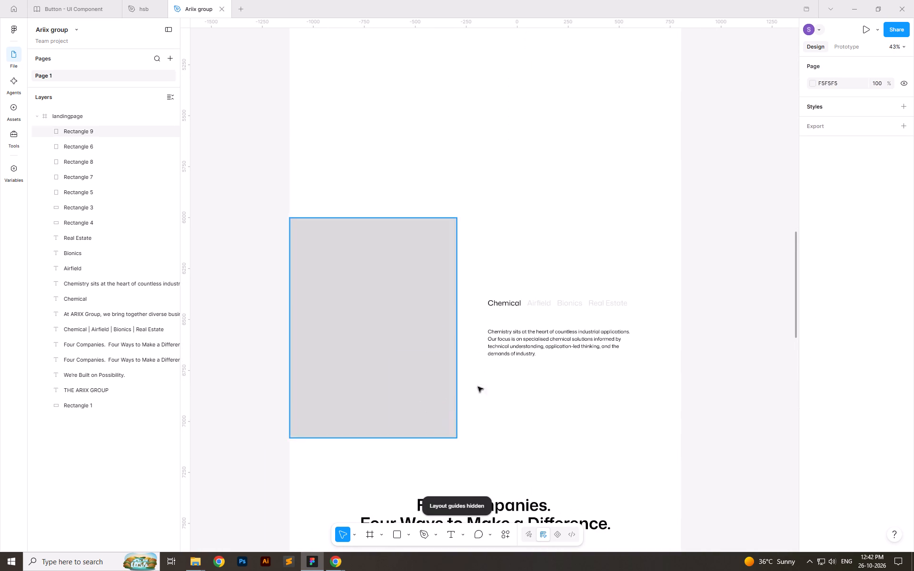
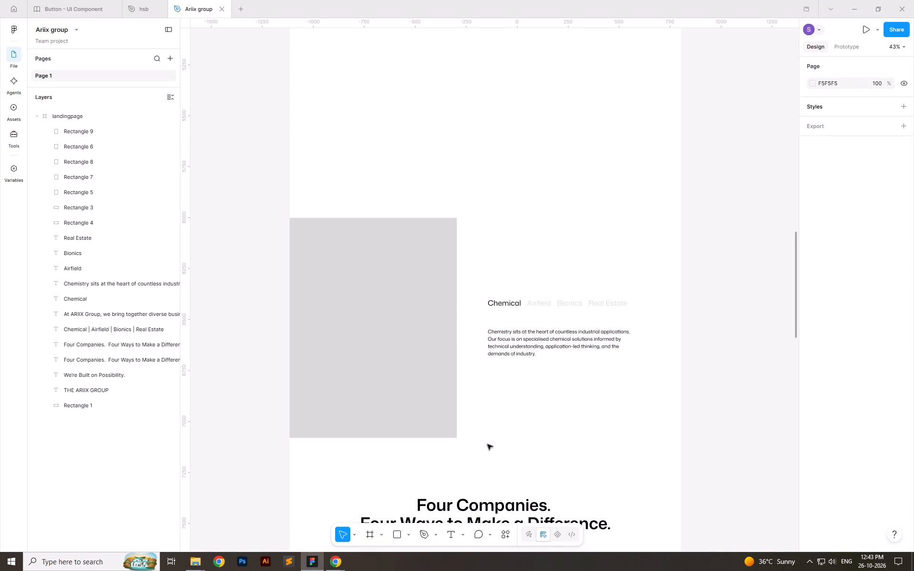
Switch to the ARIIX content document in Chrome and review its sections from Four Companies through Our Purpose, Our Vision and Principles Guiding Us.
{"action": "scroll", "coordinate": [459, 328], "scroll_direction": "down", "scroll_amount": 5}
{"action": "left_click", "coordinate": [340, 564]}
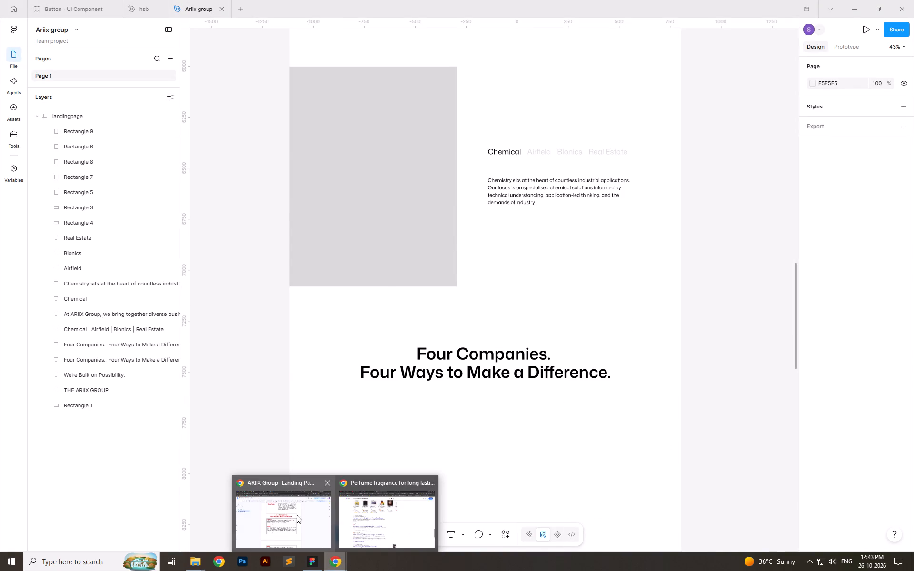
{"action": "left_click", "coordinate": [298, 522]}
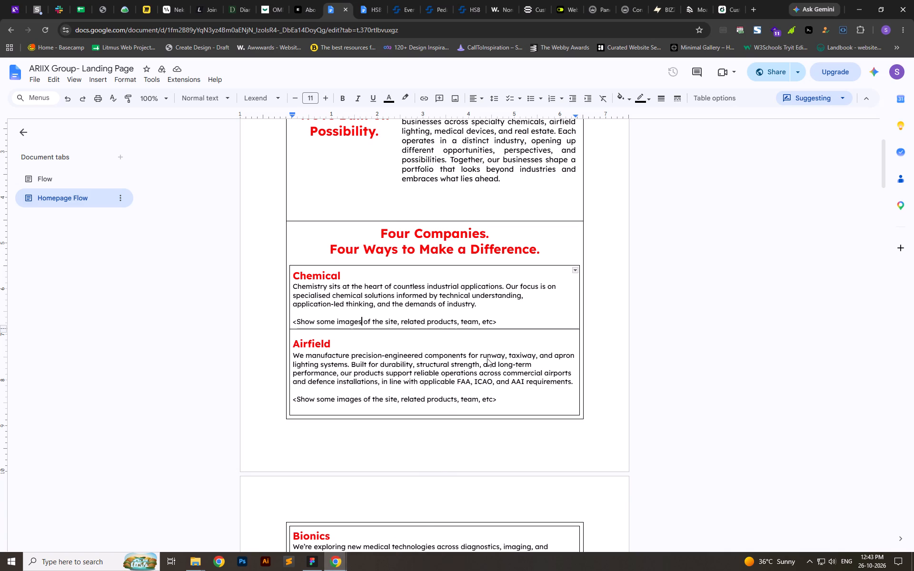
{"action": "scroll", "coordinate": [487, 370], "scroll_direction": "down", "scroll_amount": 12}
{"action": "scroll", "coordinate": [486, 373], "scroll_direction": "up", "scroll_amount": 1}
{"action": "scroll", "coordinate": [385, 262], "scroll_direction": "down", "scroll_amount": 5}
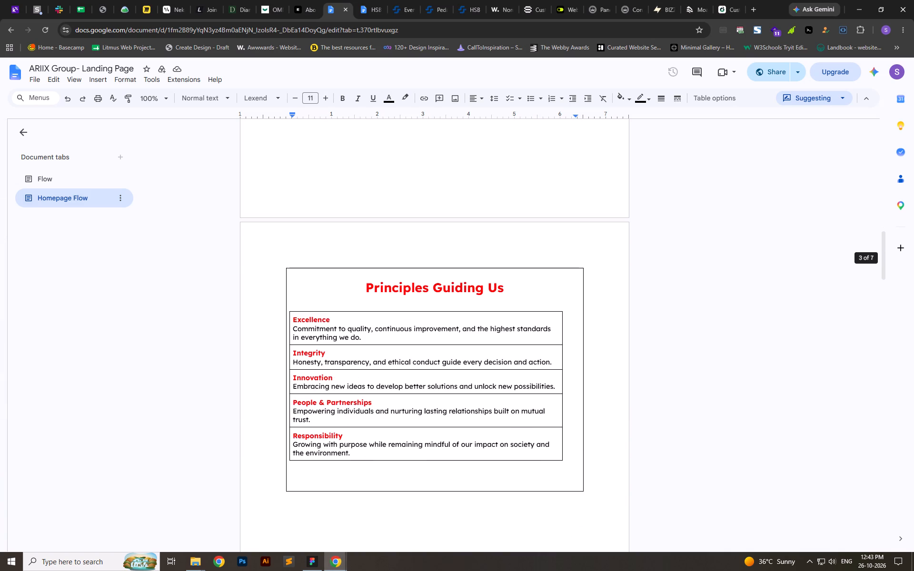
{"action": "scroll", "coordinate": [383, 274], "scroll_direction": "up", "scroll_amount": 5}
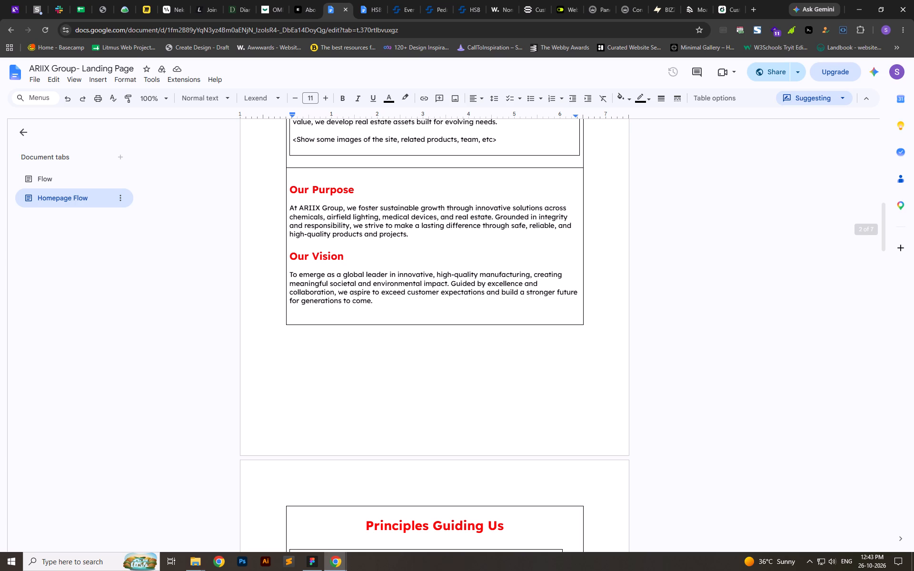
{"action": "scroll", "coordinate": [383, 285], "scroll_direction": "up", "scroll_amount": 5}
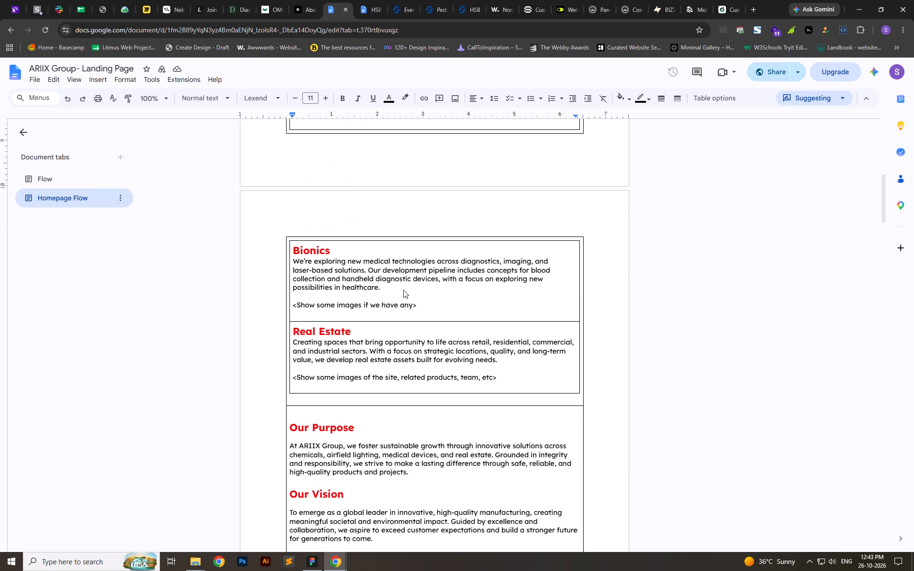
{"action": "scroll", "coordinate": [409, 291], "scroll_direction": "up", "scroll_amount": 9}
{"action": "scroll", "coordinate": [410, 291], "scroll_direction": "down", "scroll_amount": 3}
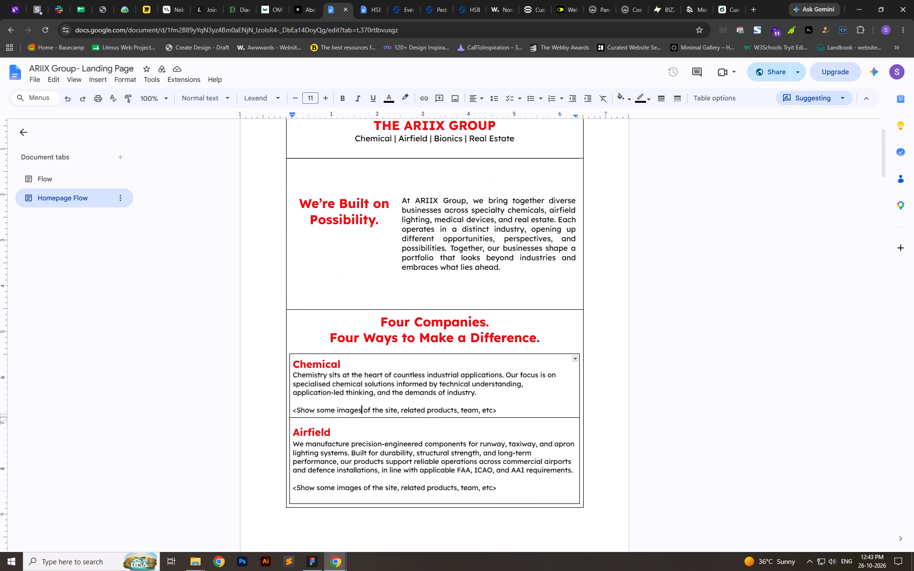
{"action": "scroll", "coordinate": [410, 291], "scroll_direction": "down", "scroll_amount": 17}
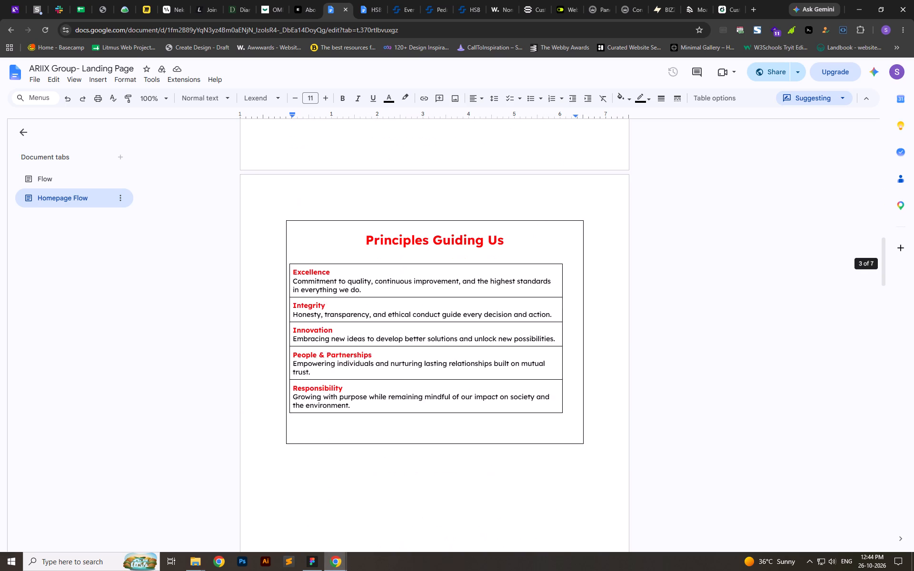
{"action": "scroll", "coordinate": [406, 291], "scroll_direction": "down", "scroll_amount": 8}
{"action": "scroll", "coordinate": [438, 298], "scroll_direction": "up", "scroll_amount": 5}
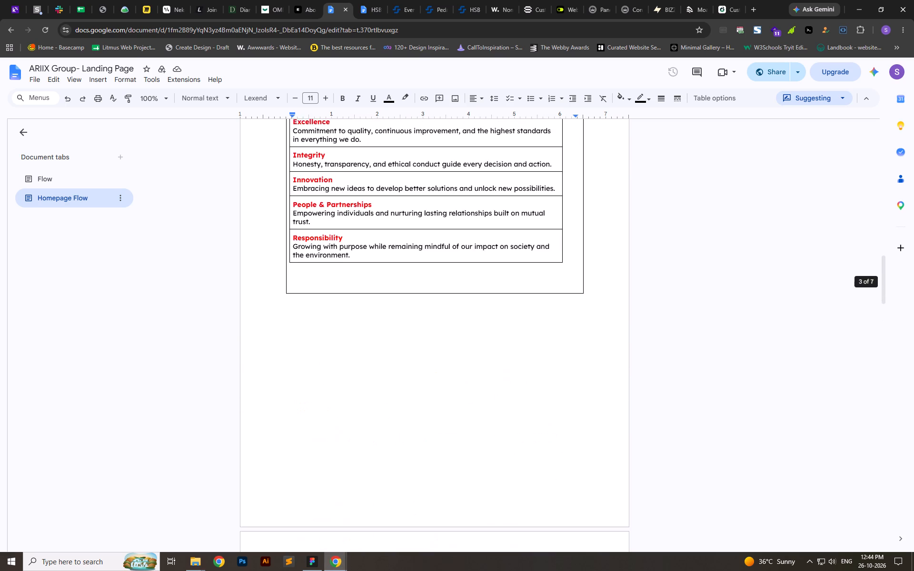
{"action": "scroll", "coordinate": [438, 298], "scroll_direction": "up", "scroll_amount": 4}
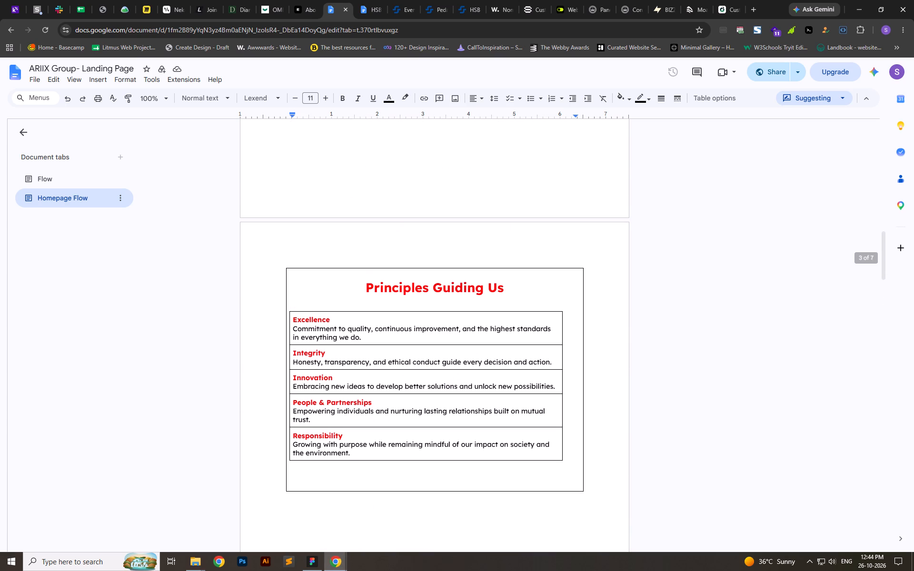
Check the Miro reference board briefly and look through the Ethnocare About page's values, founders, board and mission sections for layout ideas.
{"action": "left_click", "coordinate": [147, 5]}
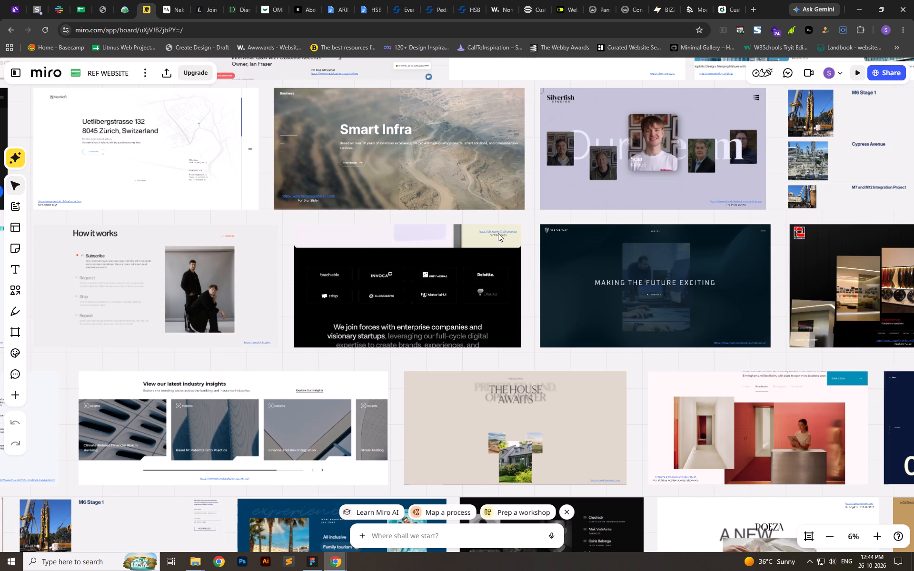
{"action": "left_click", "coordinate": [298, 0]}
{"action": "scroll", "coordinate": [310, 307], "scroll_direction": "down", "scroll_amount": 2}
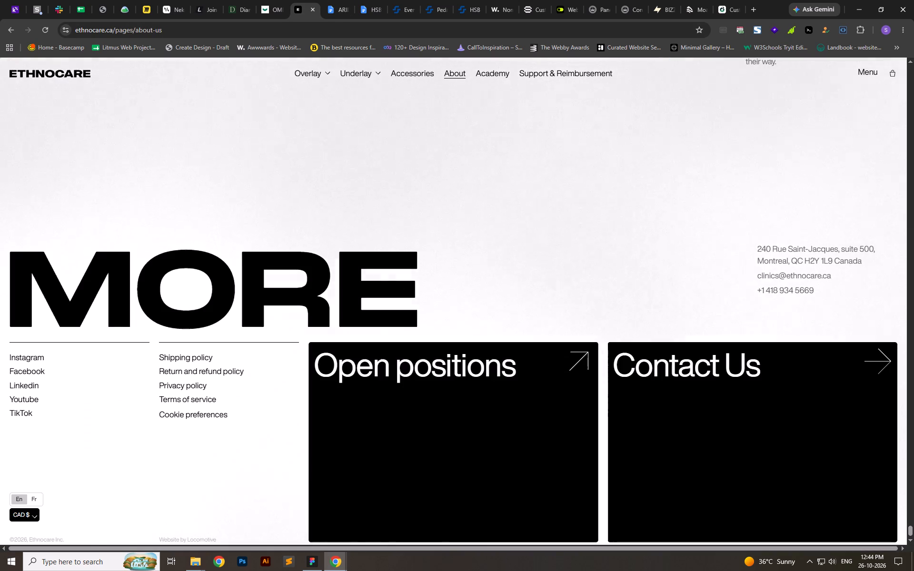
{"action": "scroll", "coordinate": [328, 308], "scroll_direction": "up", "scroll_amount": 11}
{"action": "scroll", "coordinate": [457, 298], "scroll_direction": "up", "scroll_amount": 5}
{"action": "scroll", "coordinate": [401, 394], "scroll_direction": "up", "scroll_amount": 6}
{"action": "scroll", "coordinate": [392, 356], "scroll_direction": "up", "scroll_amount": 3}
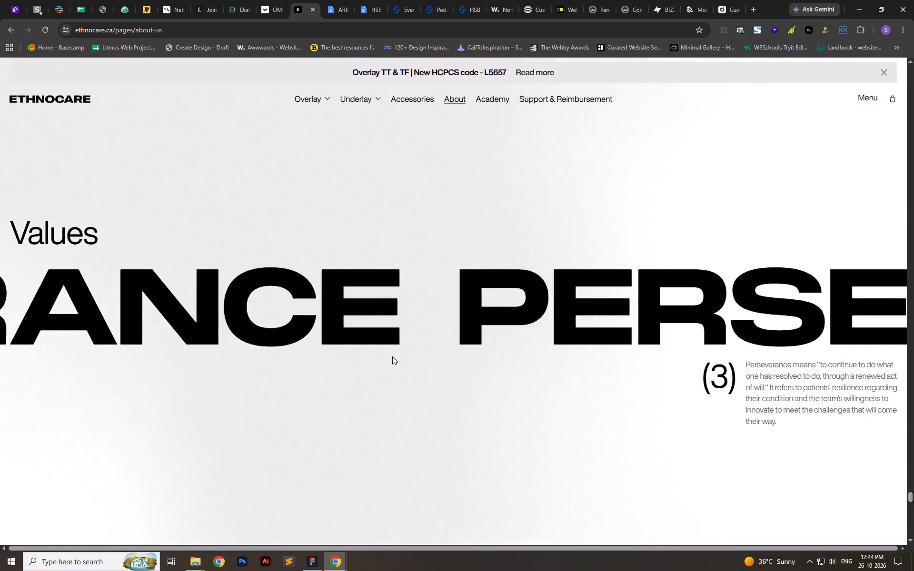
{"action": "scroll", "coordinate": [392, 356], "scroll_direction": "up", "scroll_amount": 18}
{"action": "scroll", "coordinate": [371, 340], "scroll_direction": "up", "scroll_amount": 10}
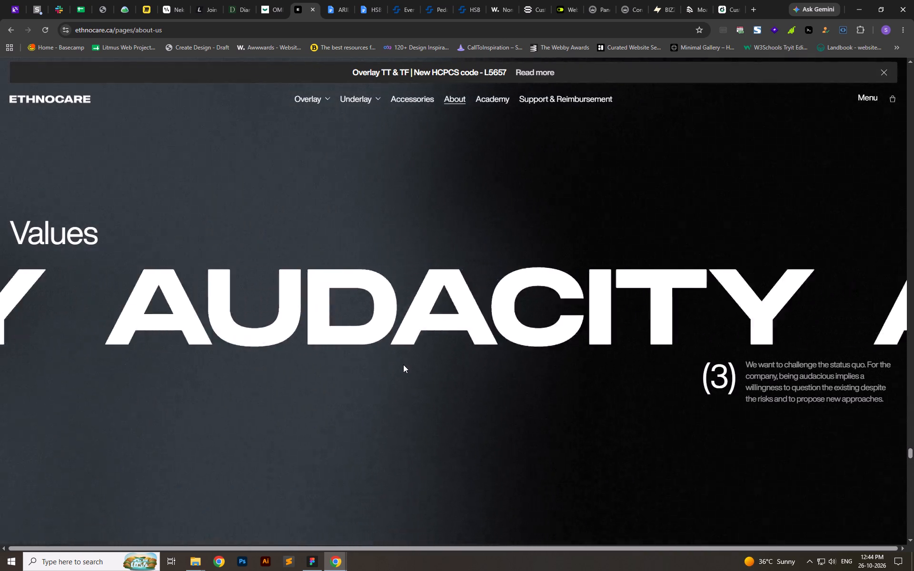
{"action": "scroll", "coordinate": [403, 364], "scroll_direction": "up", "scroll_amount": 20}
{"action": "scroll", "coordinate": [403, 364], "scroll_direction": "up", "scroll_amount": 4}
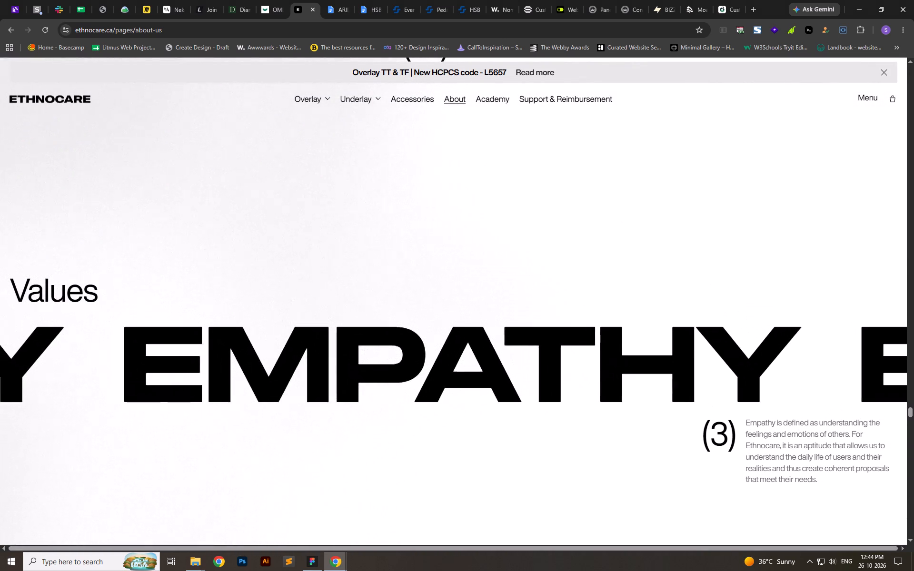
{"action": "left_click_drag", "start_coordinate": [911, 414], "coordinate": [910, 398]}
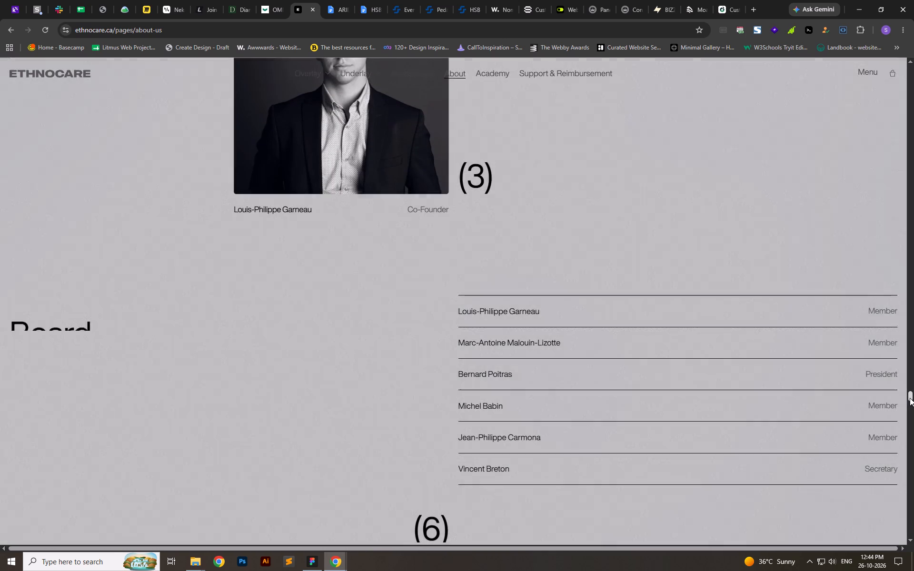
{"action": "left_click_drag", "start_coordinate": [910, 398], "coordinate": [911, 378]}
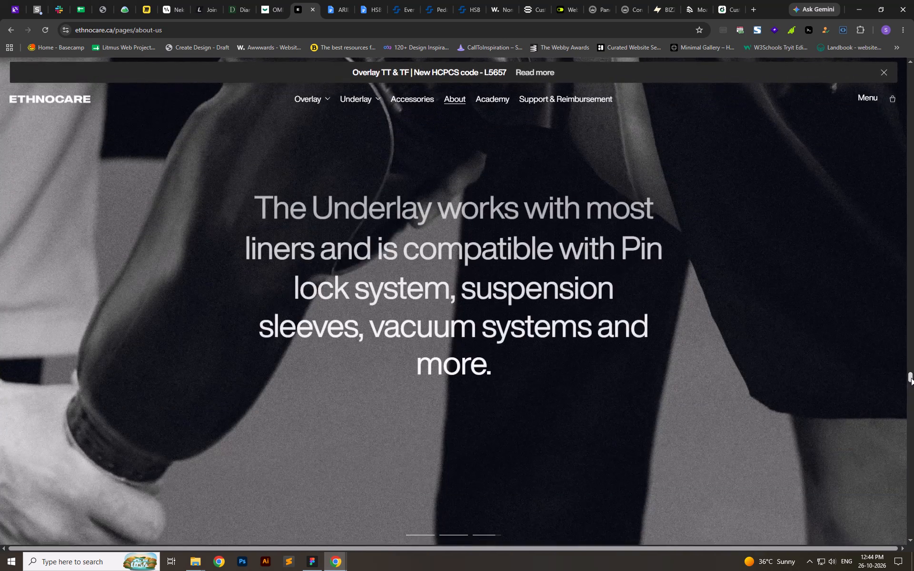
{"action": "left_click_drag", "start_coordinate": [911, 378], "coordinate": [913, 392]}
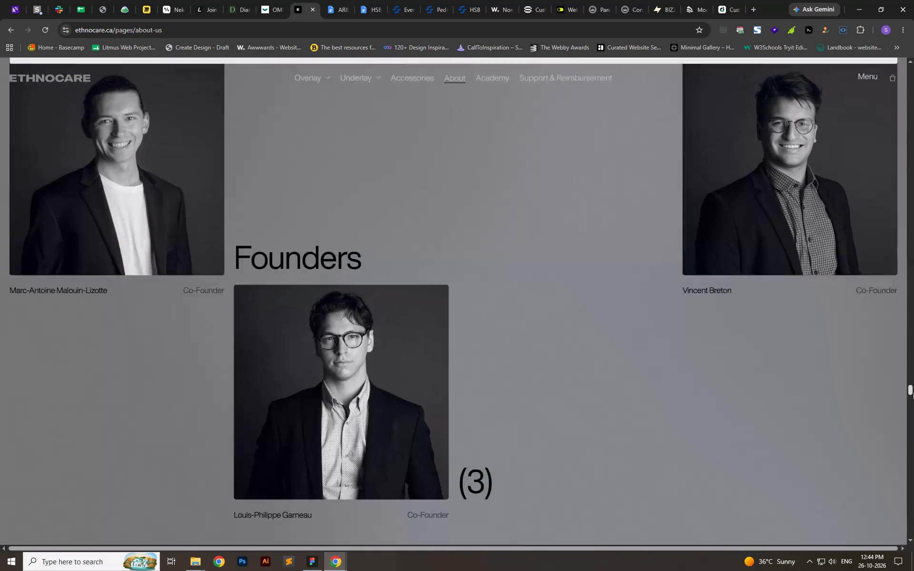
{"action": "left_click_drag", "start_coordinate": [913, 392], "coordinate": [903, 282]}
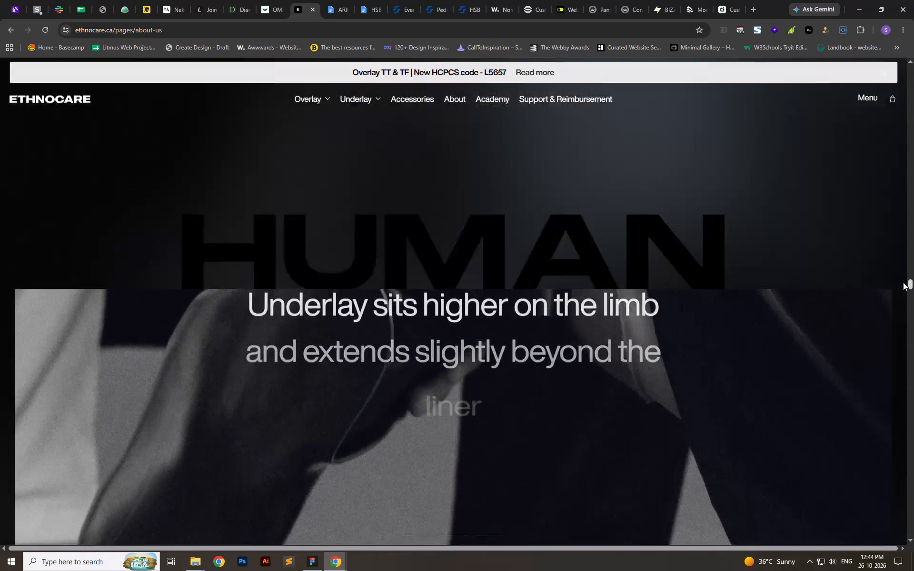
{"action": "left_click_drag", "start_coordinate": [903, 282], "coordinate": [901, 187]}
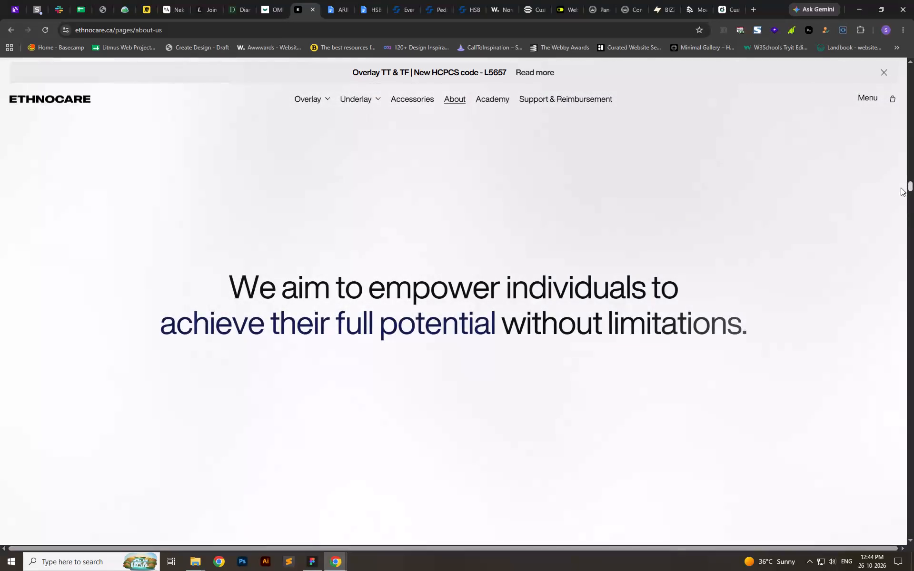
{"action": "left_click_drag", "start_coordinate": [901, 187], "coordinate": [883, 94]}
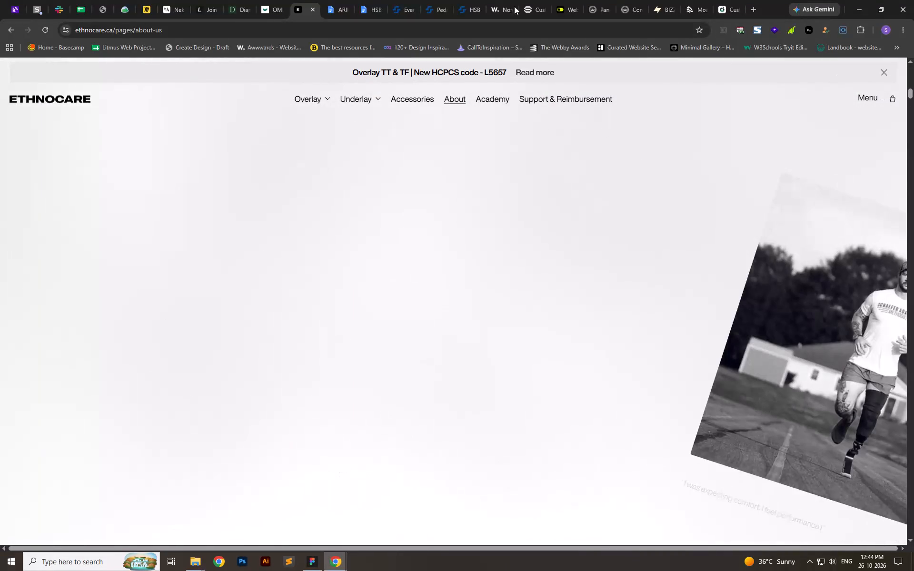
Look through the Omega site's work-process slider, document list and completed projects section for layout ideas, and close the site.
{"action": "left_click", "coordinate": [268, 0]}
{"action": "scroll", "coordinate": [519, 308], "scroll_direction": "down", "scroll_amount": 18}
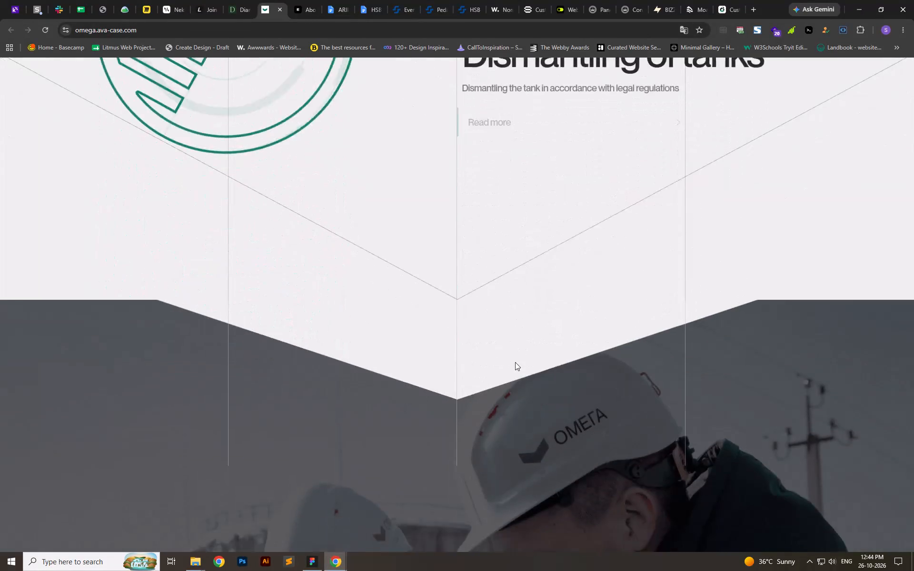
{"action": "scroll", "coordinate": [515, 362], "scroll_direction": "down", "scroll_amount": 14}
{"action": "scroll", "coordinate": [488, 270], "scroll_direction": "up", "scroll_amount": 4}
{"action": "scroll", "coordinate": [554, 347], "scroll_direction": "up", "scroll_amount": 2}
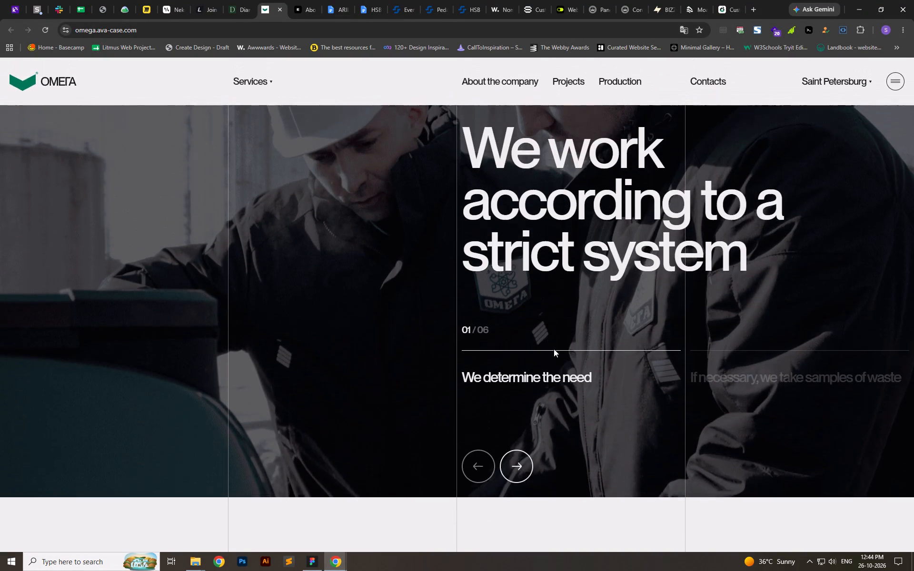
{"action": "scroll", "coordinate": [534, 478], "scroll_direction": "down", "scroll_amount": 15}
{"action": "scroll", "coordinate": [582, 303], "scroll_direction": "down", "scroll_amount": 6}
{"action": "scroll", "coordinate": [540, 306], "scroll_direction": "up", "scroll_amount": 1}
{"action": "scroll", "coordinate": [521, 333], "scroll_direction": "down", "scroll_amount": 2}
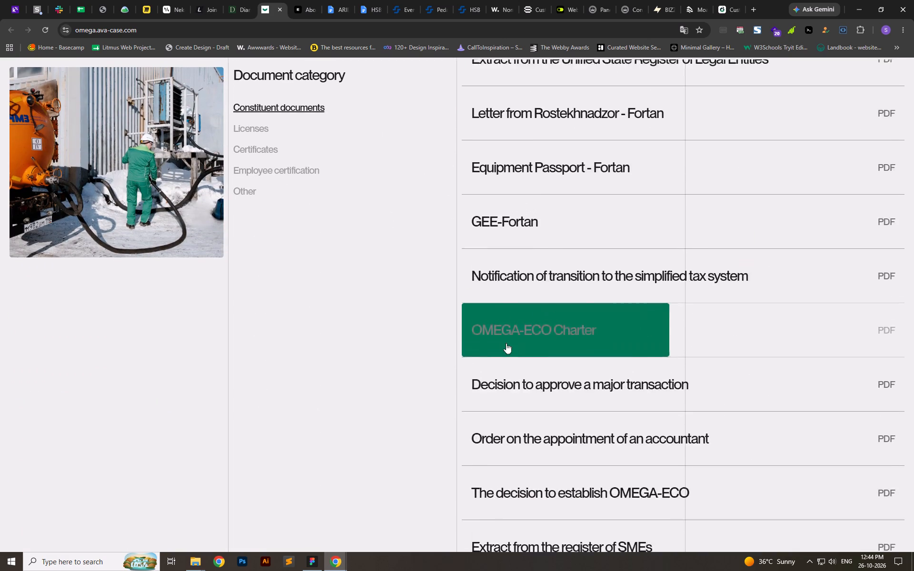
{"action": "scroll", "coordinate": [506, 343], "scroll_direction": "down", "scroll_amount": 9}
{"action": "scroll", "coordinate": [501, 350], "scroll_direction": "up", "scroll_amount": 1}
{"action": "scroll", "coordinate": [500, 351], "scroll_direction": "down", "scroll_amount": 12}
{"action": "scroll", "coordinate": [345, 248], "scroll_direction": "up", "scroll_amount": 6}
{"action": "scroll", "coordinate": [321, 281], "scroll_direction": "up", "scroll_amount": 5}
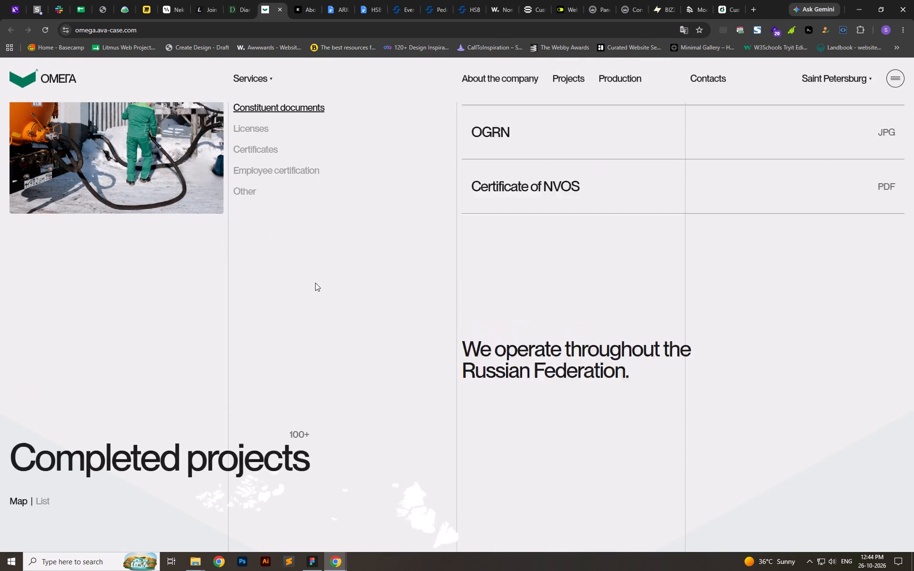
{"action": "scroll", "coordinate": [255, 164], "scroll_direction": "up", "scroll_amount": 4}
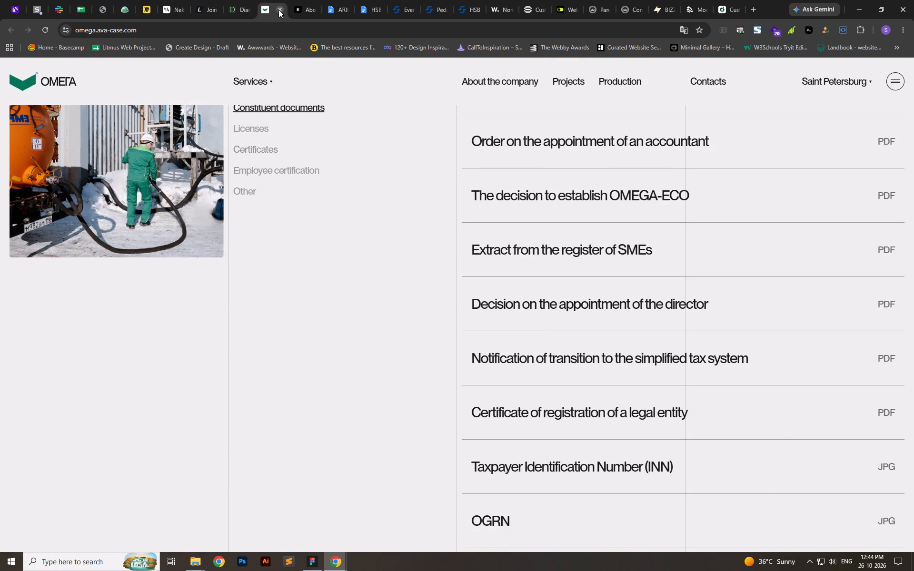
{"action": "left_click", "coordinate": [278, 10]}
Look through the Diamond Rose Sanctuary home page from the Lotus Temple section down to the footer sitemap.
{"action": "left_click", "coordinate": [236, 0]}
{"action": "scroll", "coordinate": [442, 336], "scroll_direction": "down", "scroll_amount": 13}
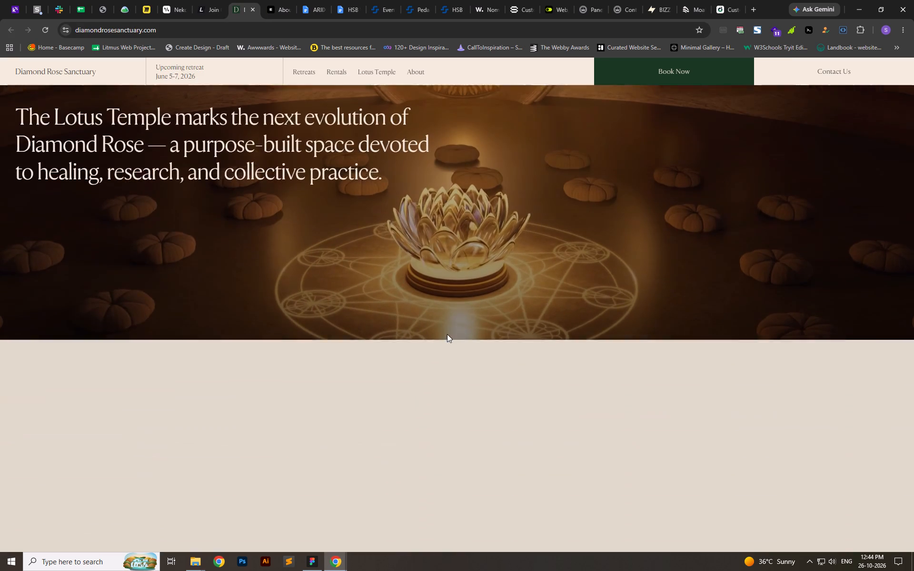
{"action": "scroll", "coordinate": [466, 331], "scroll_direction": "down", "scroll_amount": 10}
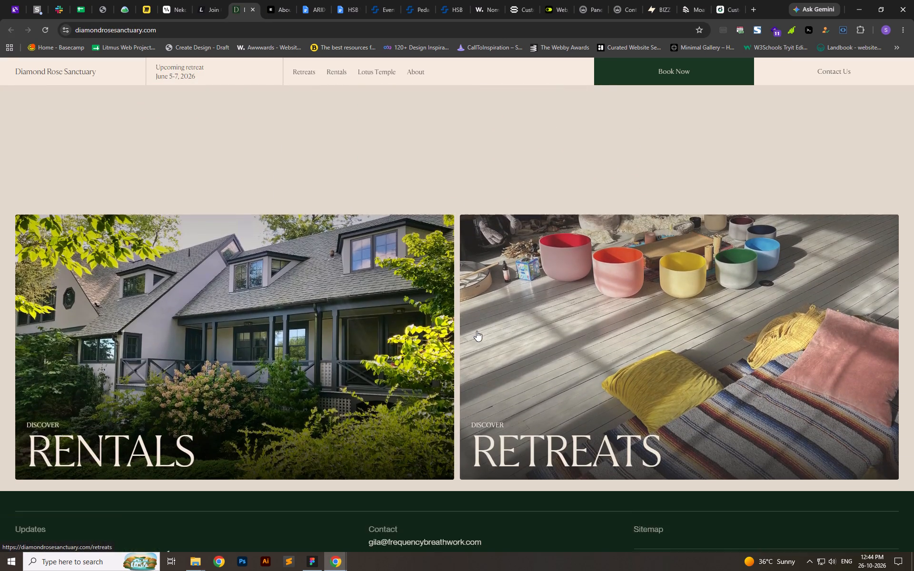
{"action": "scroll", "coordinate": [477, 331], "scroll_direction": "down", "scroll_amount": 7}
Open the Diamond Rose Sanctuary About page and look through its sections down to The One Who Holds the Space.
{"action": "left_click", "coordinate": [734, 251]}
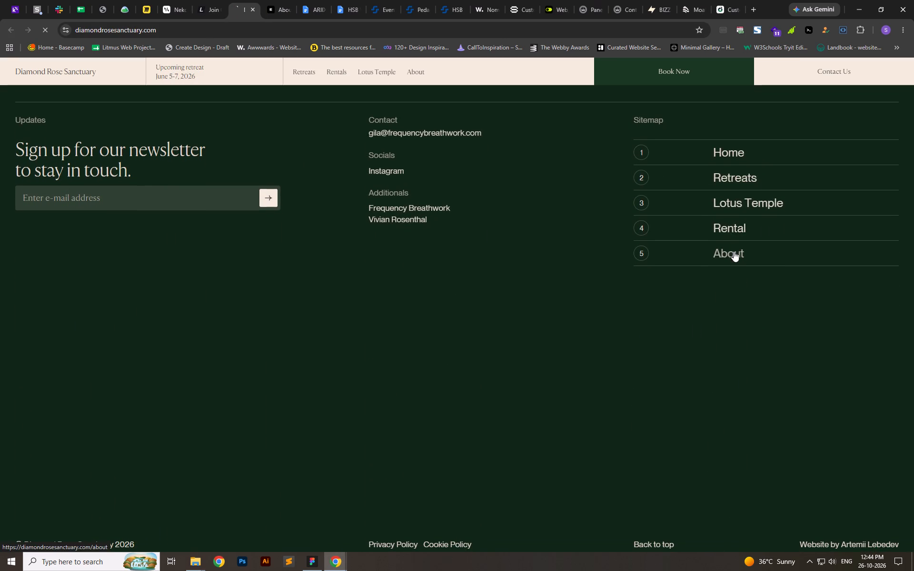
{"action": "scroll", "coordinate": [734, 251], "scroll_direction": "down", "scroll_amount": 11}
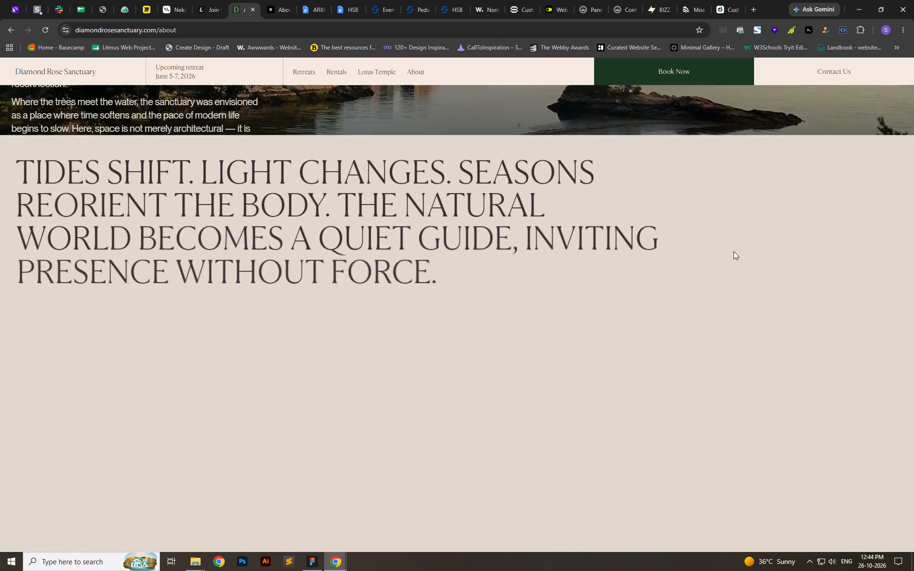
{"action": "scroll", "coordinate": [734, 251], "scroll_direction": "down", "scroll_amount": 14}
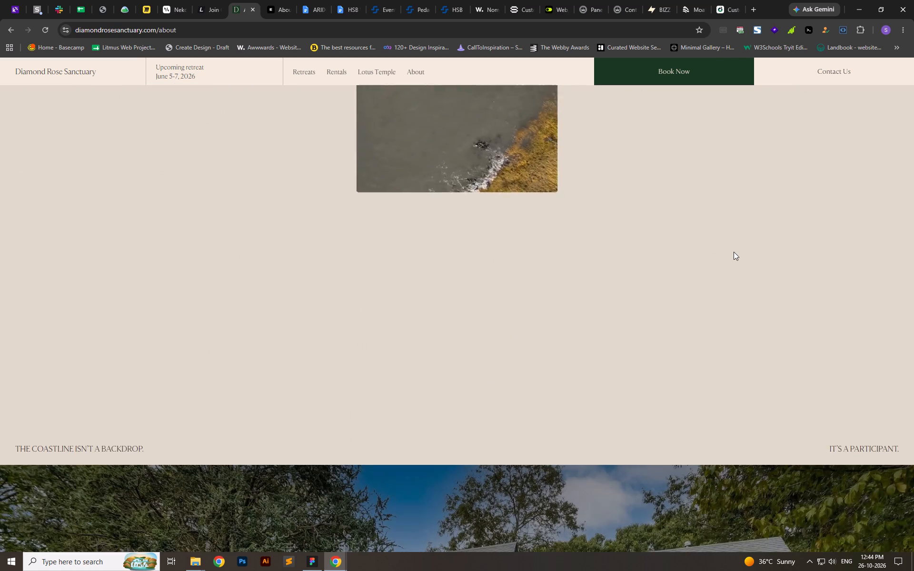
{"action": "scroll", "coordinate": [734, 252], "scroll_direction": "down", "scroll_amount": 10}
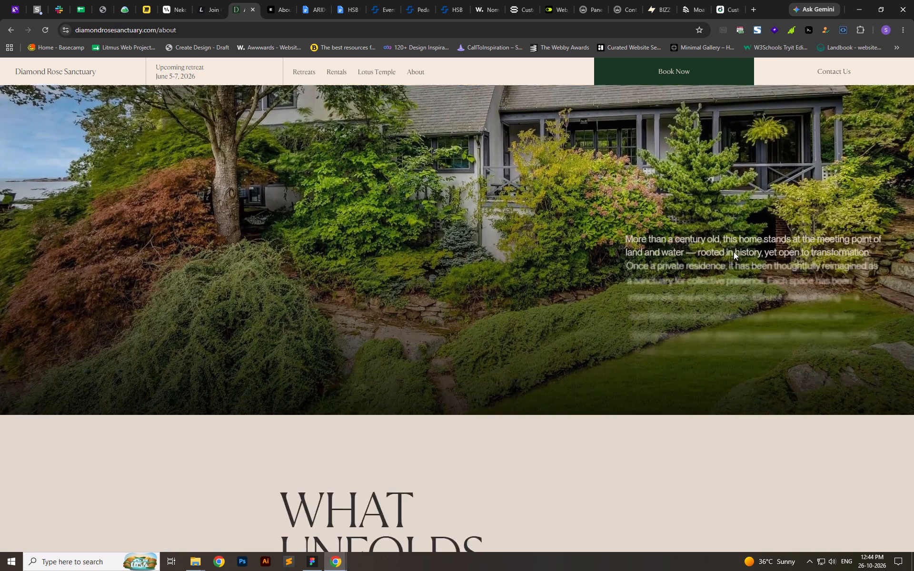
{"action": "scroll", "coordinate": [734, 252], "scroll_direction": "down", "scroll_amount": 14}
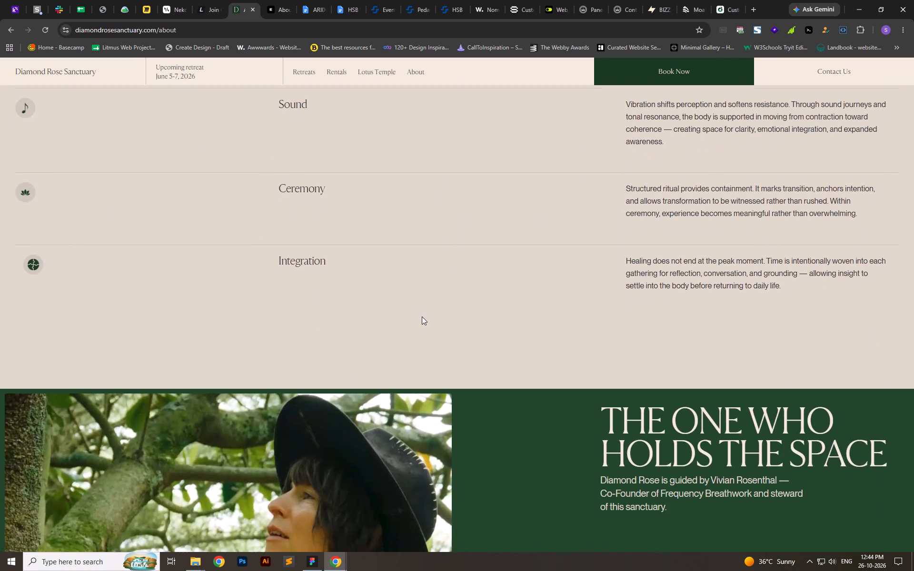
Examine the What Unfolds Here section and how its Breath, Sound, Ceremony and Integration rows and icons move while scrolling.
{"action": "scroll", "coordinate": [422, 316], "scroll_direction": "up", "scroll_amount": 8}
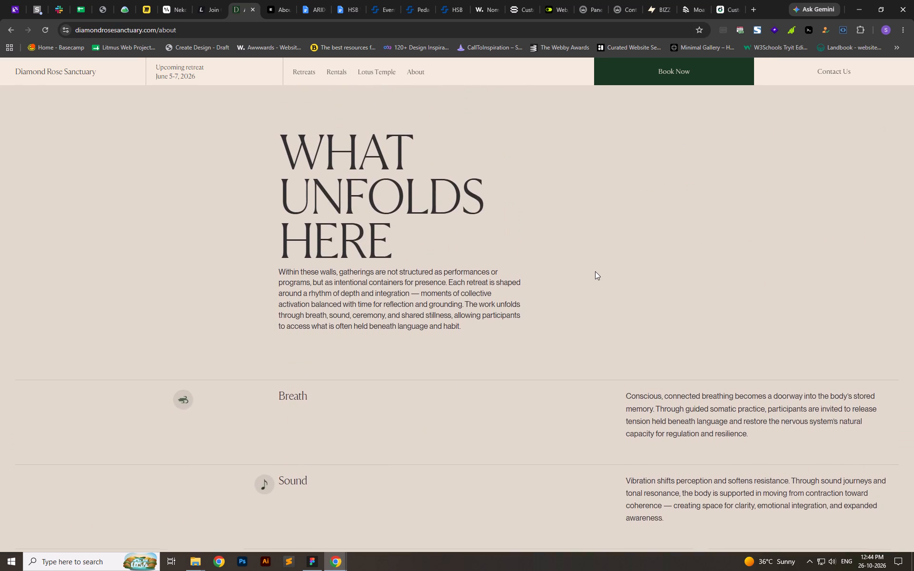
{"action": "scroll", "coordinate": [595, 271], "scroll_direction": "up", "scroll_amount": 2}
{"action": "scroll", "coordinate": [595, 271], "scroll_direction": "down", "scroll_amount": 10}
{"action": "scroll", "coordinate": [596, 272], "scroll_direction": "up", "scroll_amount": 1}
{"action": "scroll", "coordinate": [596, 272], "scroll_direction": "down", "scroll_amount": 2}
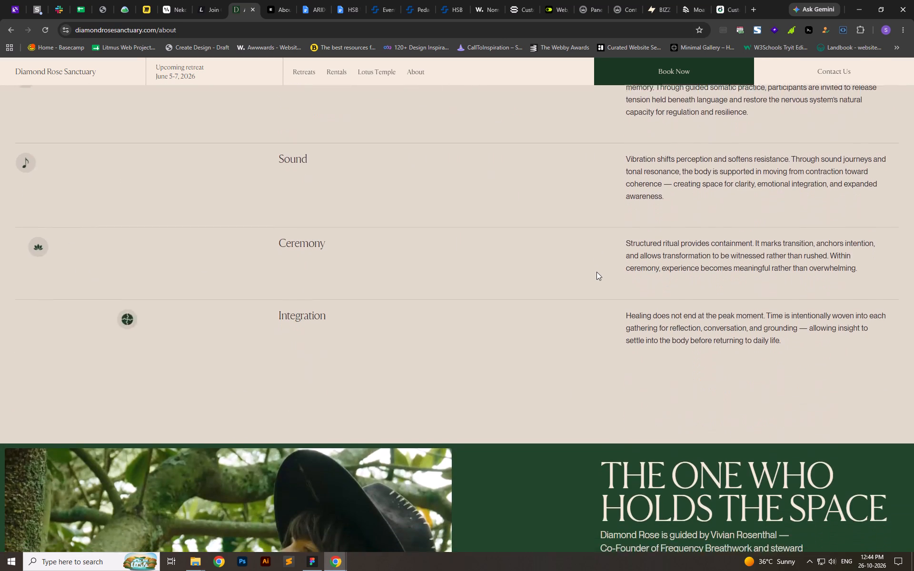
{"action": "scroll", "coordinate": [596, 272], "scroll_direction": "down", "scroll_amount": 1}
{"action": "scroll", "coordinate": [596, 272], "scroll_direction": "up", "scroll_amount": 1}
{"action": "scroll", "coordinate": [536, 307], "scroll_direction": "up", "scroll_amount": 4}
{"action": "scroll", "coordinate": [563, 345], "scroll_direction": "up", "scroll_amount": 1}
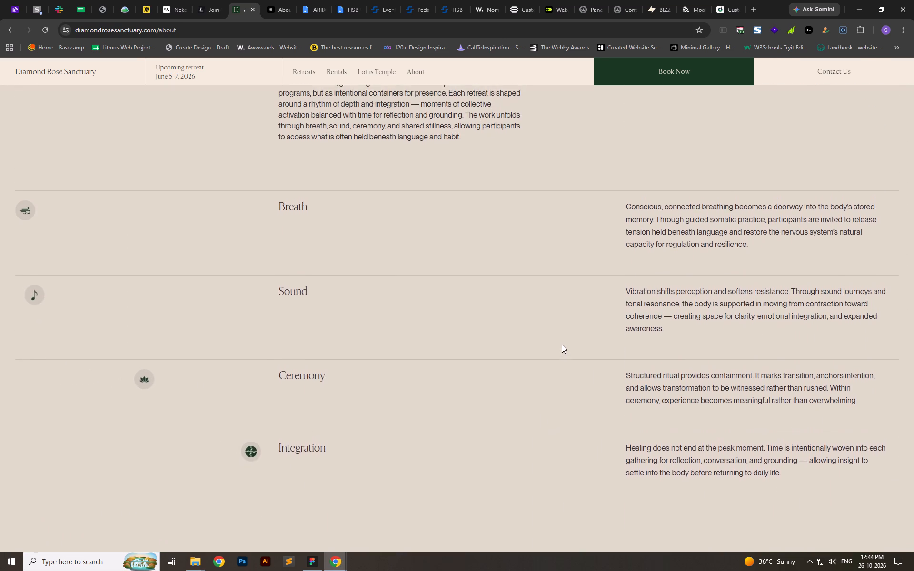
Study the What Unfolds Here section's heading and rows, comparing its layout with the Chemical section of the Figma landing page.
{"action": "key", "text": "alt+Tab"}
{"action": "key", "text": "alt+Tab"}
{"action": "scroll", "coordinate": [520, 326], "scroll_direction": "up", "scroll_amount": 5}
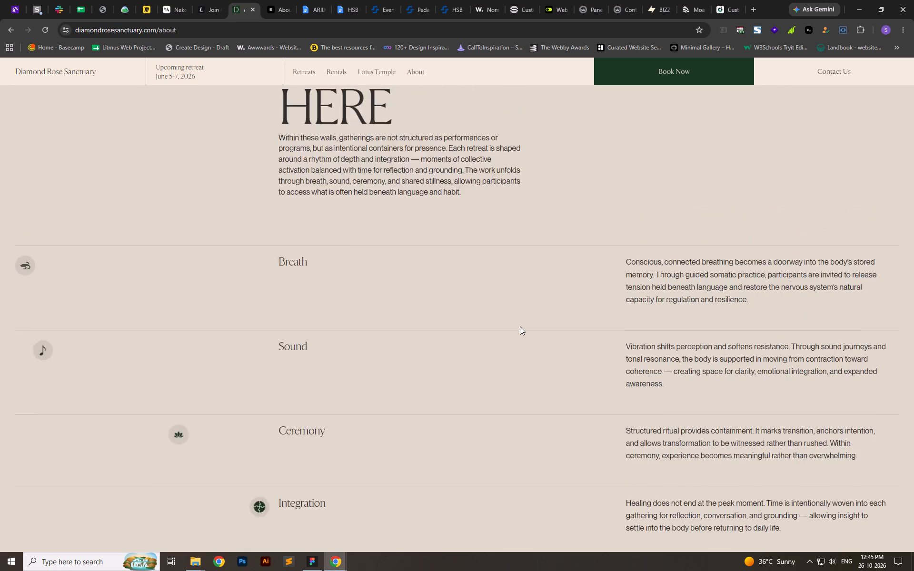
{"action": "scroll", "coordinate": [521, 326], "scroll_direction": "down", "scroll_amount": 8}
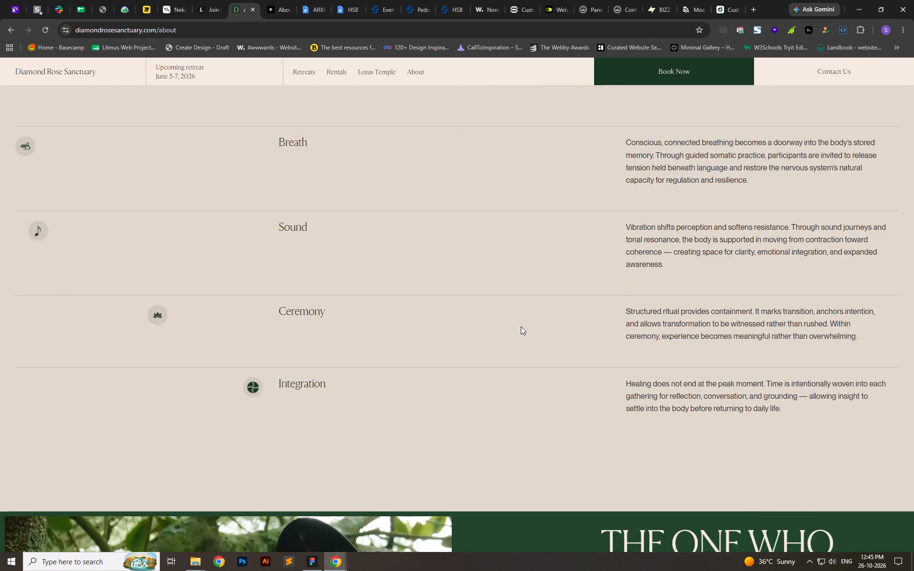
{"action": "scroll", "coordinate": [352, 303], "scroll_direction": "up", "scroll_amount": 5}
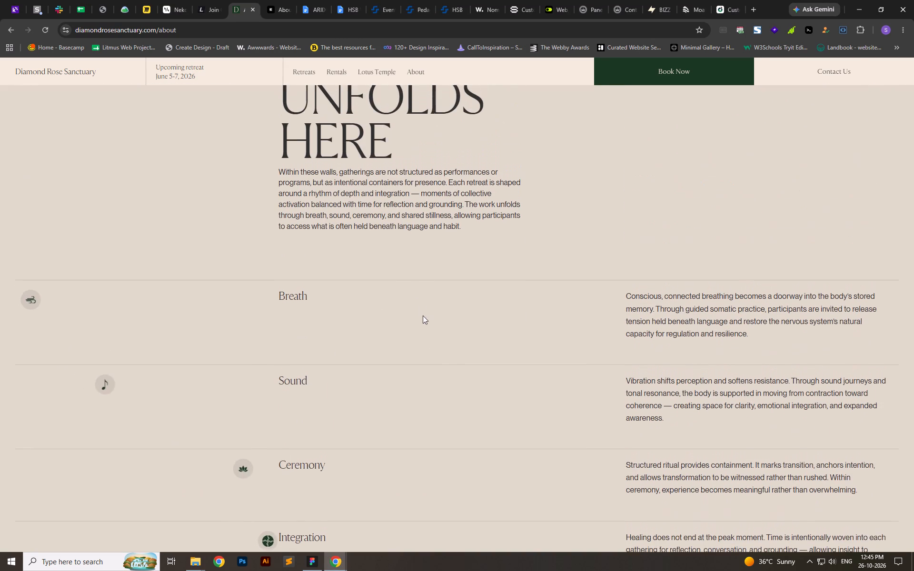
{"action": "scroll", "coordinate": [457, 369], "scroll_direction": "up", "scroll_amount": 5}
{"action": "key", "text": "alt+Tab"}
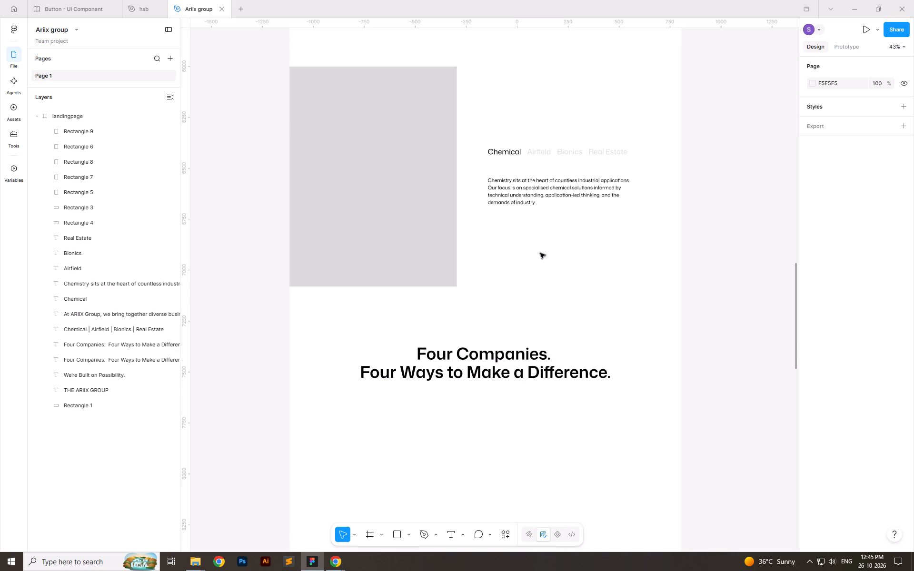
{"action": "scroll", "coordinate": [540, 255], "scroll_direction": "up", "scroll_amount": 17}
{"action": "scroll", "coordinate": [528, 293], "scroll_direction": "down", "scroll_amount": 14}
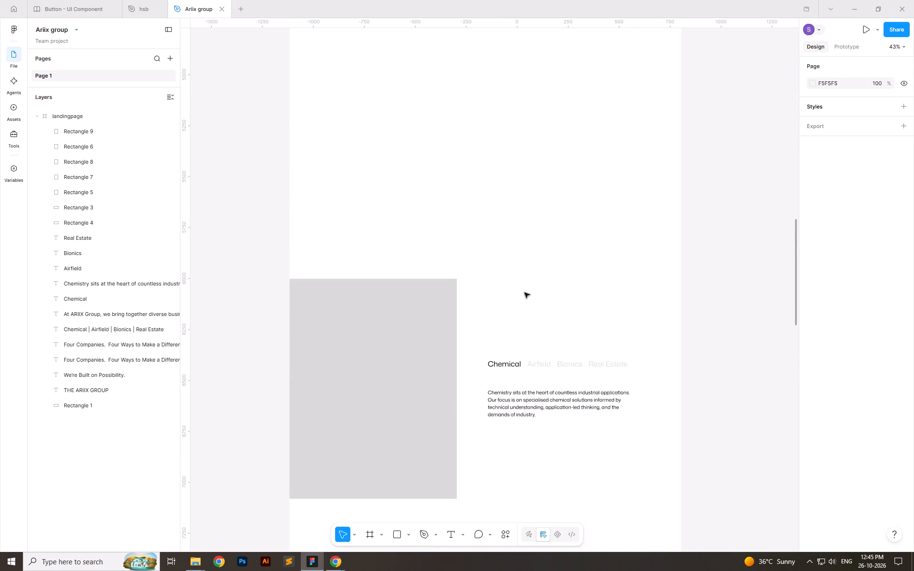
{"action": "key", "text": "alt+Tab"}
{"action": "scroll", "coordinate": [464, 308], "scroll_direction": "down", "scroll_amount": 6}
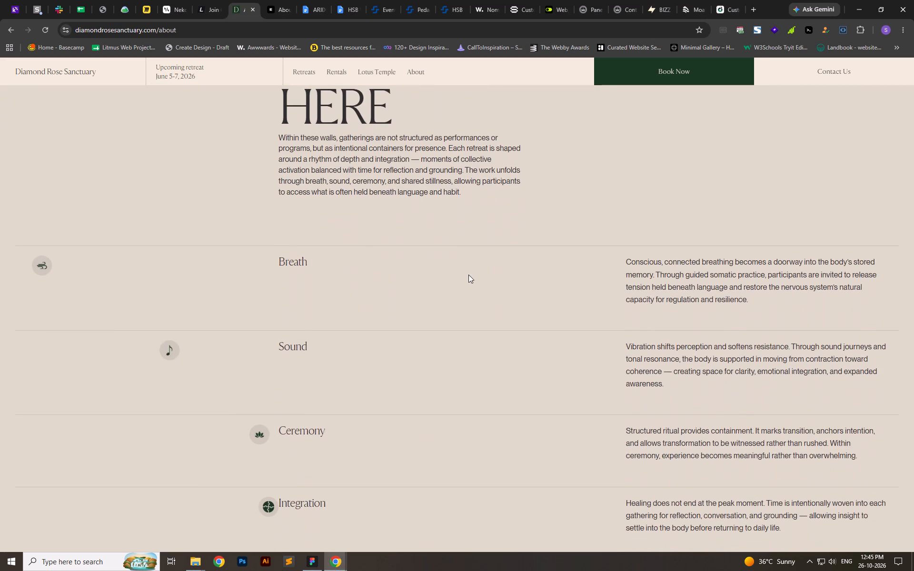
{"action": "scroll", "coordinate": [468, 275], "scroll_direction": "up", "scroll_amount": 3}
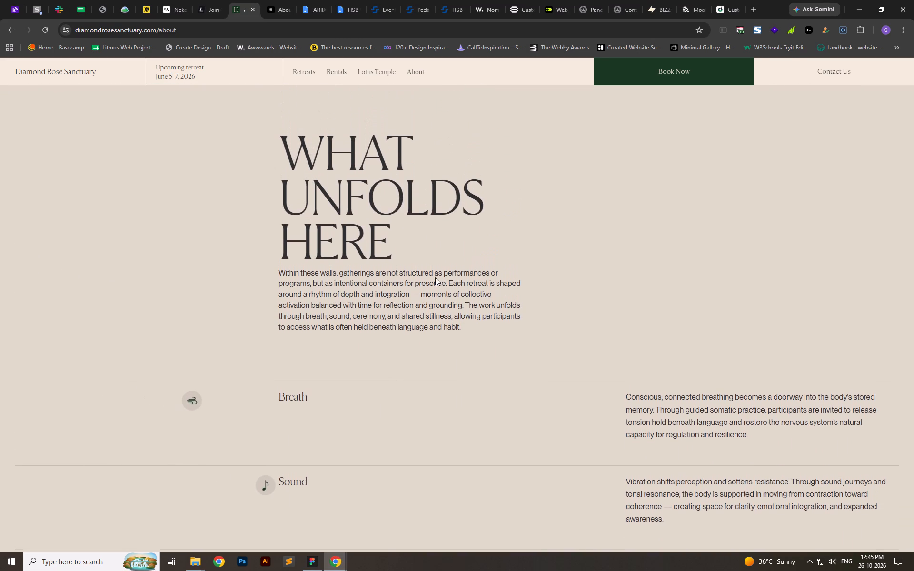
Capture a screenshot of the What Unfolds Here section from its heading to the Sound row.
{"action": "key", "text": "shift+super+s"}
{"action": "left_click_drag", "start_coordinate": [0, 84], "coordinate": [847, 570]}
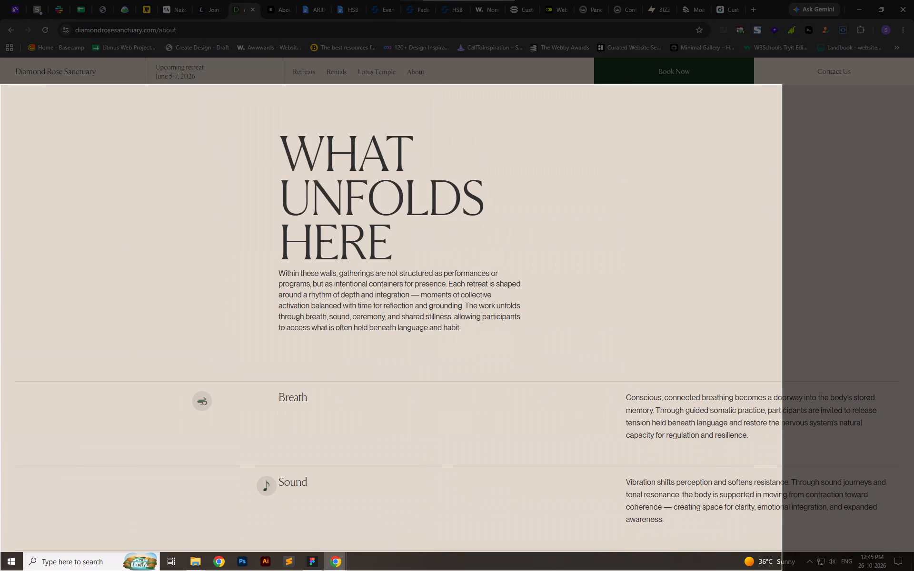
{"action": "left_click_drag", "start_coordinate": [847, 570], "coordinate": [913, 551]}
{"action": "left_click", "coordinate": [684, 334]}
Zoom the page out to 90% and re-examine the What Unfolds Here section, checking it against the Figma landing page.
{"action": "scroll", "coordinate": [601, 336], "scroll_direction": "down", "scroll_amount": 6}
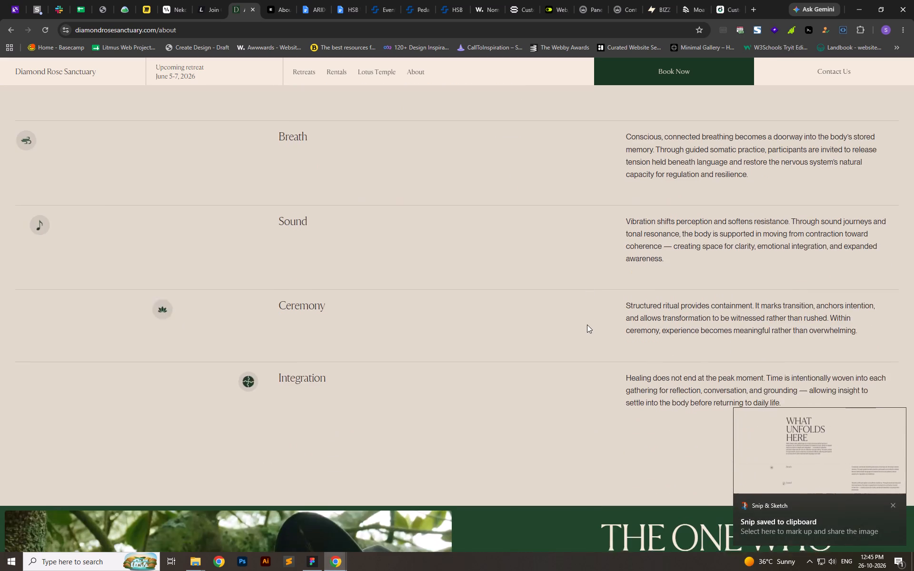
{"action": "scroll", "coordinate": [591, 335], "scroll_direction": "up", "scroll_amount": 2}
{"action": "scroll", "coordinate": [591, 335], "scroll_direction": "down", "scroll_amount": 1}
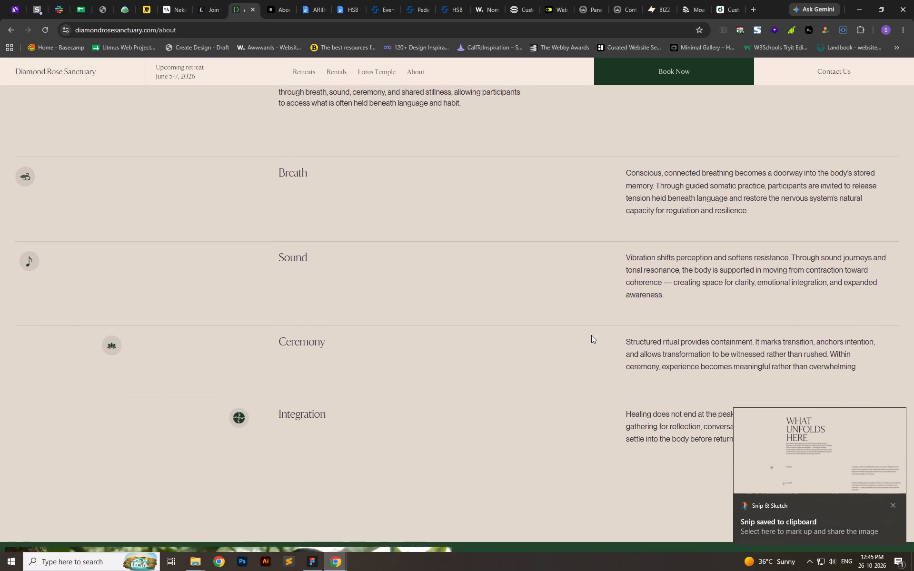
{"action": "scroll", "coordinate": [591, 335], "scroll_direction": "up", "scroll_amount": 4}
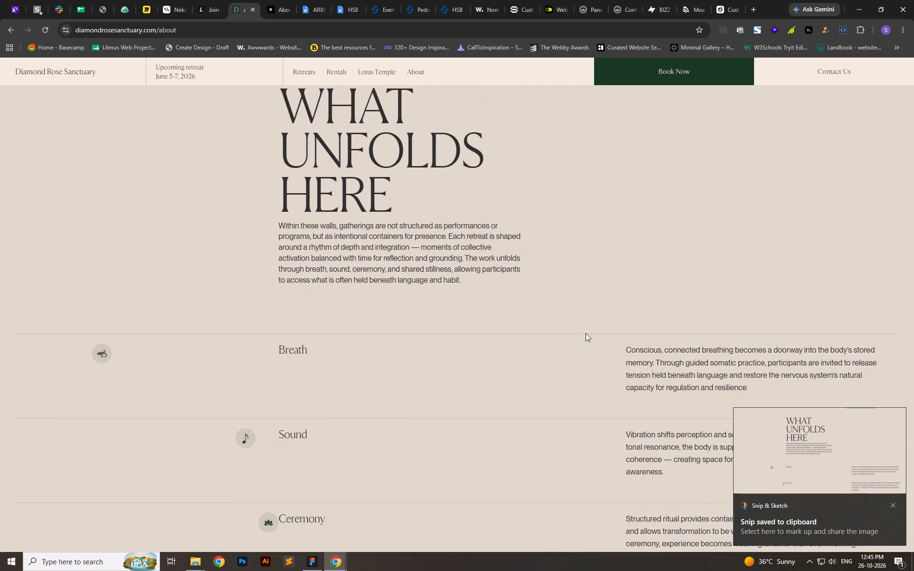
{"action": "left_click", "coordinate": [892, 504]}
{"action": "scroll", "coordinate": [532, 348], "scroll_direction": "down", "scroll_amount": 1, "text": "ctrl"}
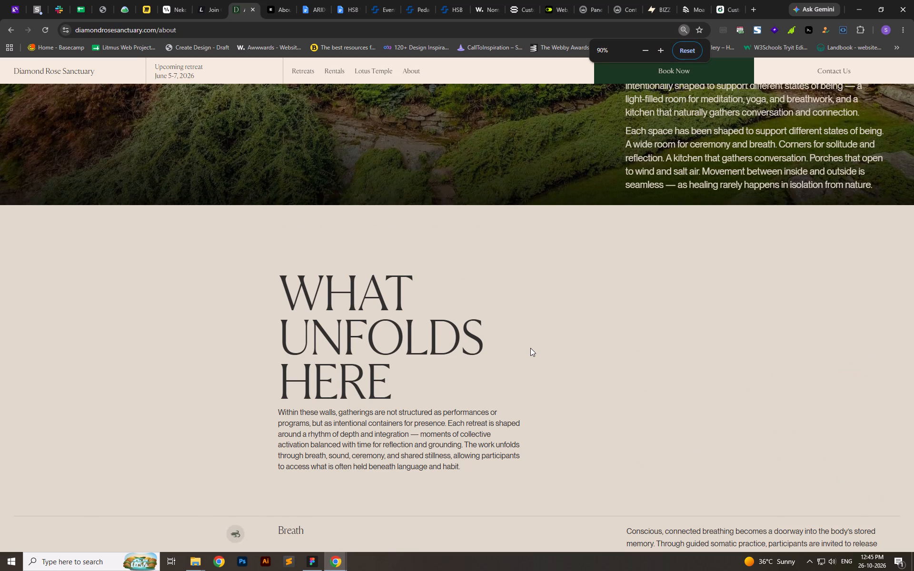
{"action": "scroll", "coordinate": [530, 348], "scroll_direction": "down", "scroll_amount": 4}
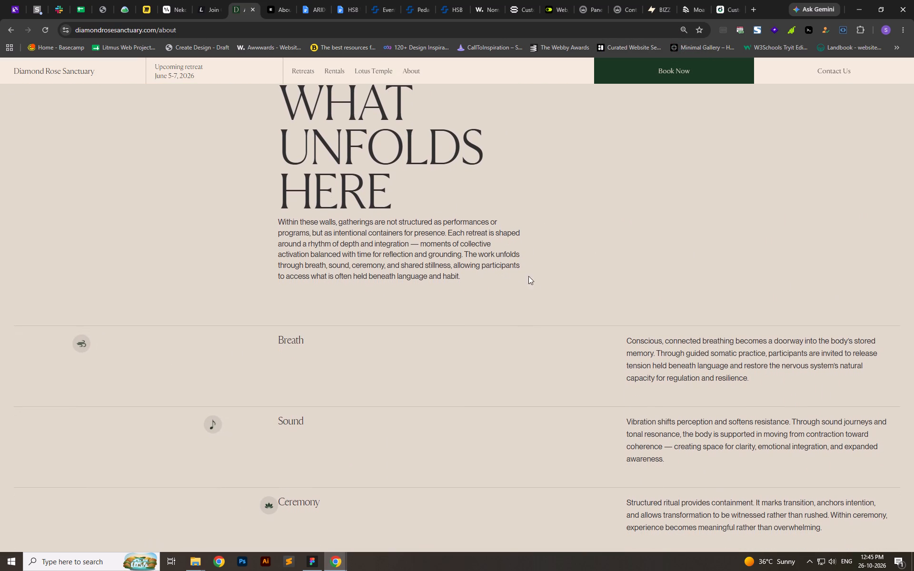
{"action": "scroll", "coordinate": [469, 339], "scroll_direction": "down", "scroll_amount": 5}
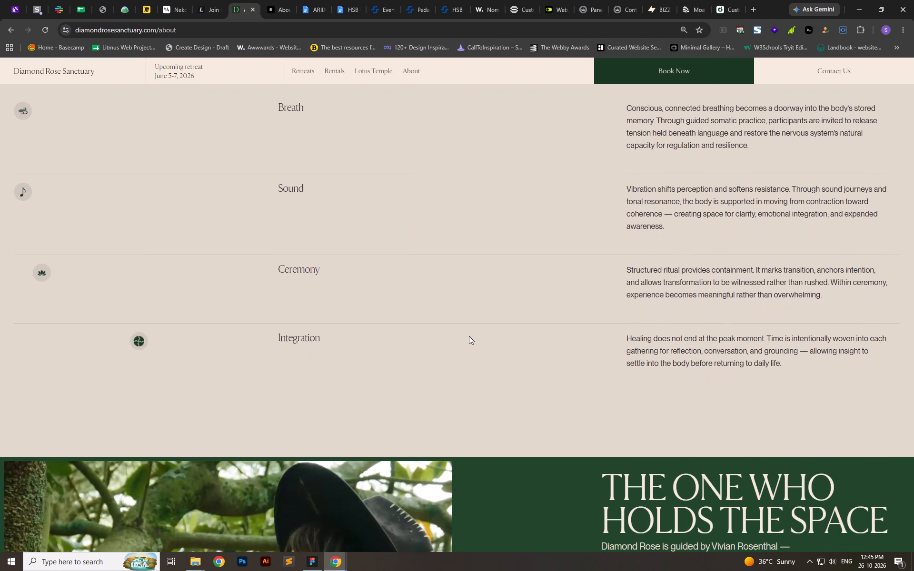
{"action": "scroll", "coordinate": [469, 336], "scroll_direction": "up", "scroll_amount": 5}
{"action": "key", "text": "alt+Tab"}
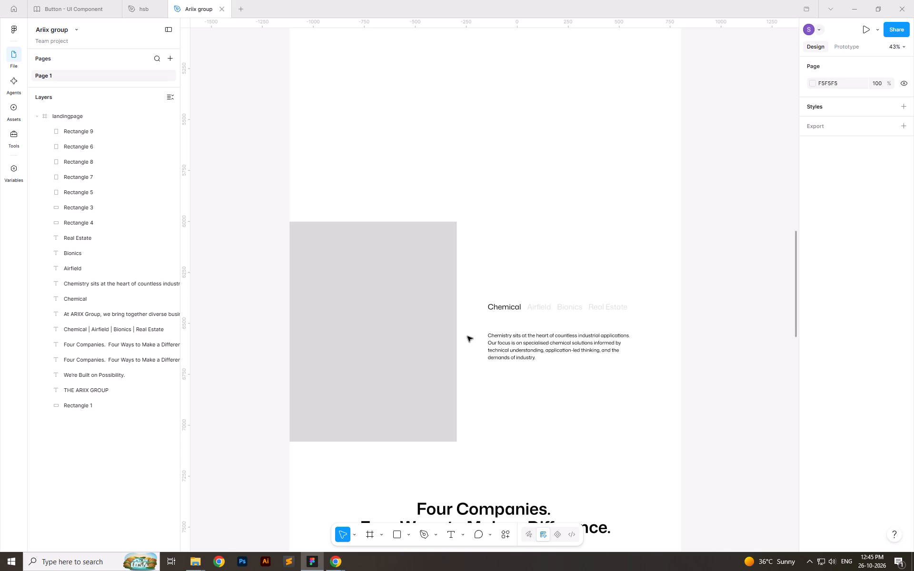
{"action": "key", "text": "alt+Tab"}
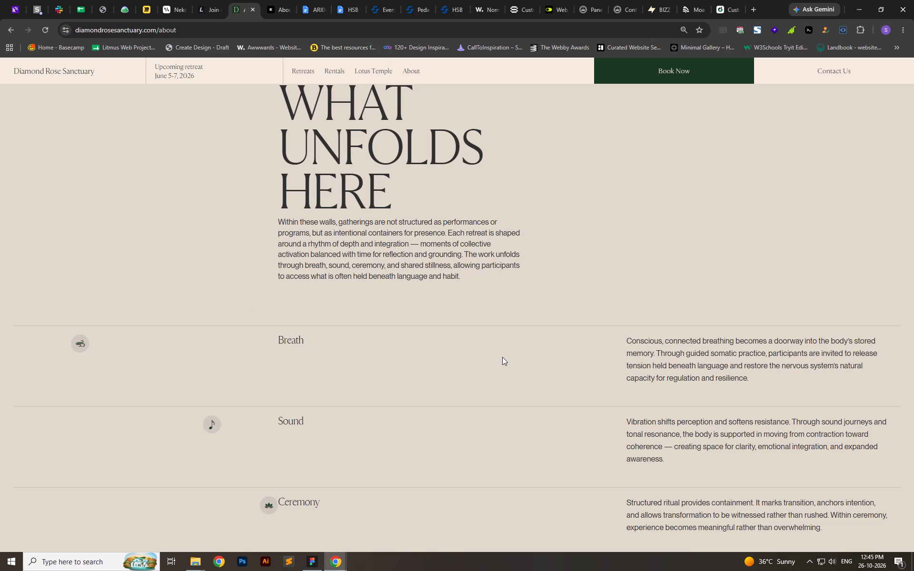
{"action": "left_click", "coordinate": [502, 357]}
{"action": "key", "text": "alt+Tab"}
{"action": "left_click", "coordinate": [524, 382]}
{"action": "key", "text": "alt+Tab"}
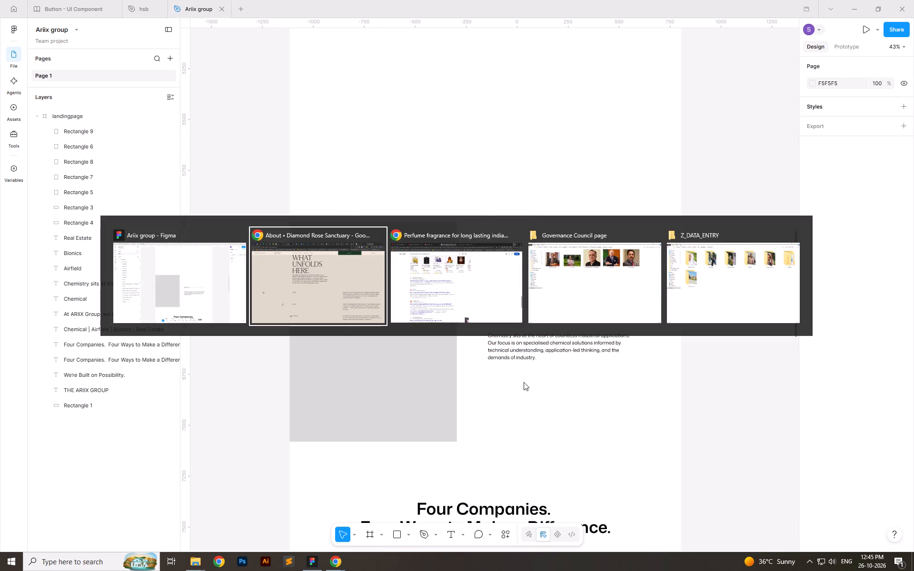
Capture a screenshot of the What Unfolds Here section from its heading down to the Ceremony row.
{"action": "scroll", "coordinate": [415, 293], "scroll_direction": "up", "scroll_amount": 1}
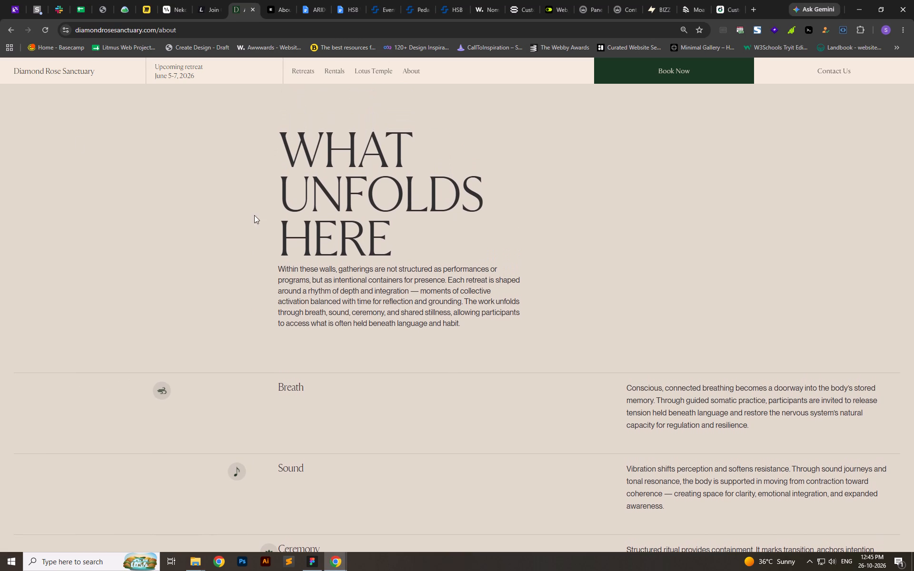
{"action": "scroll", "coordinate": [13, 110], "scroll_direction": "down", "scroll_amount": 1}
{"action": "scroll", "coordinate": [13, 110], "scroll_direction": "up", "scroll_amount": 1}
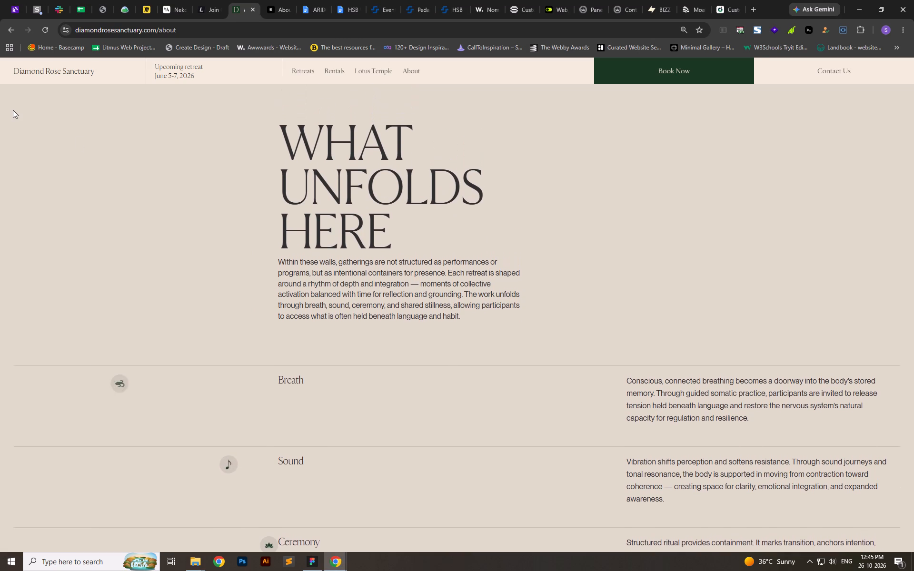
{"action": "scroll", "coordinate": [349, 243], "scroll_direction": "down", "scroll_amount": 1}
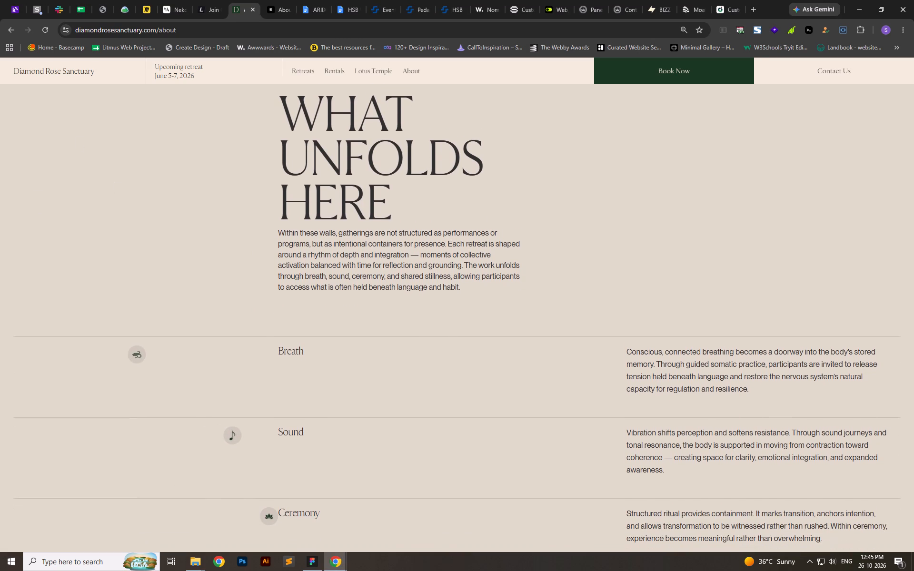
{"action": "key", "text": "shift+super+s"}
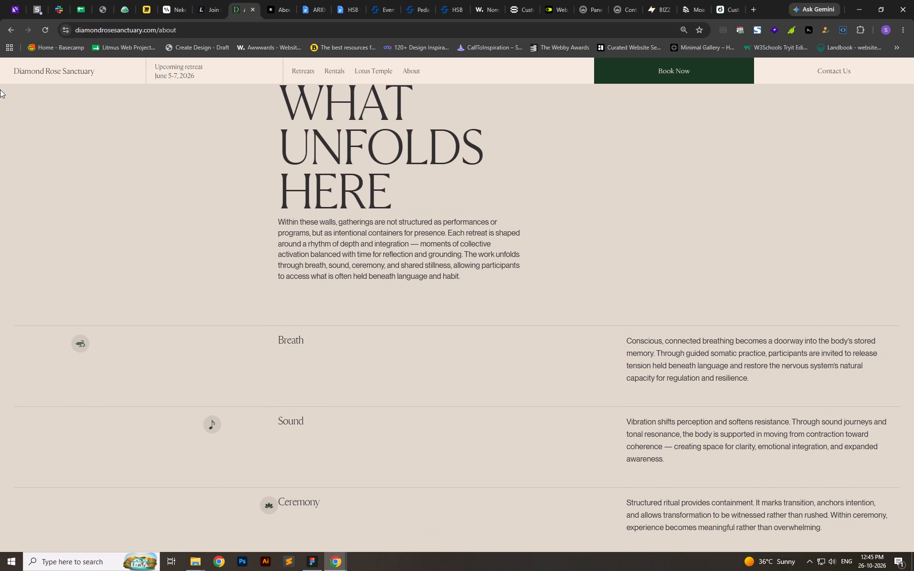
{"action": "left_click_drag", "start_coordinate": [0, 84], "coordinate": [396, 365]}
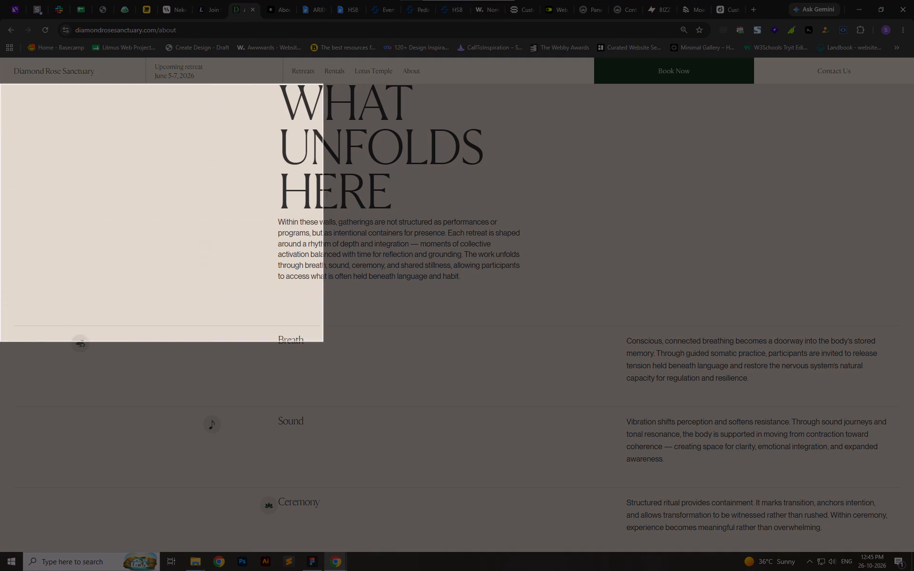
{"action": "left_click_drag", "start_coordinate": [396, 365], "coordinate": [910, 553]}
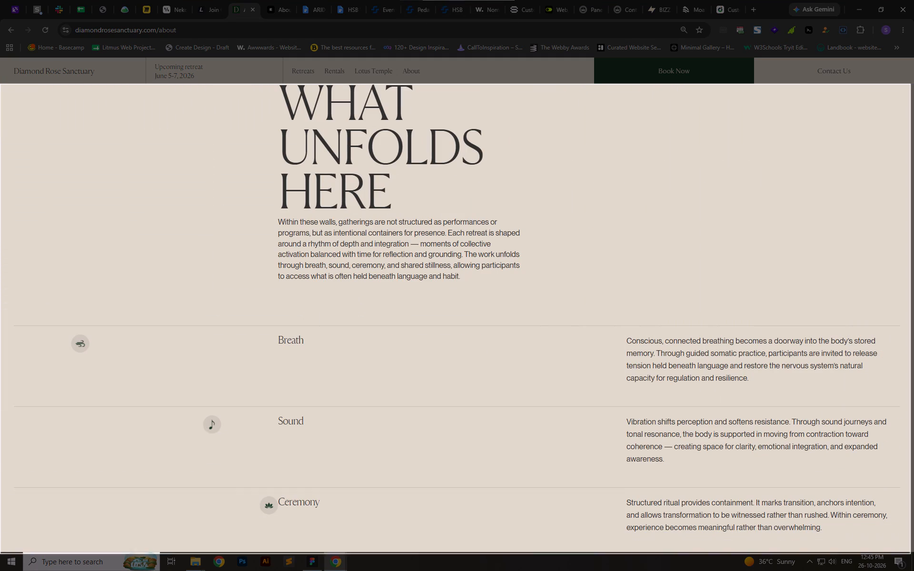
{"action": "left_click_drag", "start_coordinate": [910, 553], "coordinate": [913, 551]}
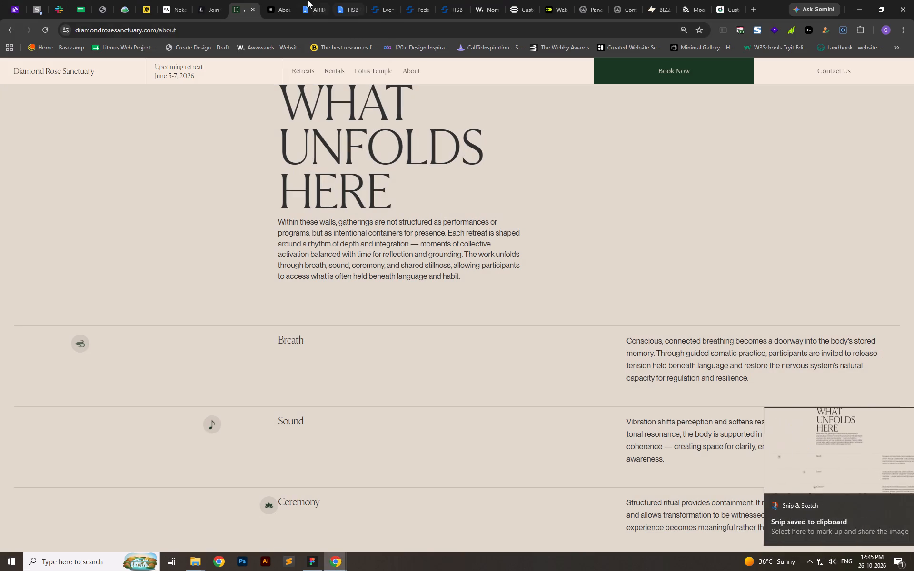
Switch to the REF WEBSITE board in Miro and duplicate the Ariix Chemical frame directly below the original.
{"action": "left_click", "coordinate": [152, 0]}
{"action": "scroll", "coordinate": [415, 232], "scroll_direction": "down", "scroll_amount": 13, "text": "ctrl"}
{"action": "scroll", "coordinate": [312, 181], "scroll_direction": "down", "scroll_amount": 4, "text": "ctrl"}
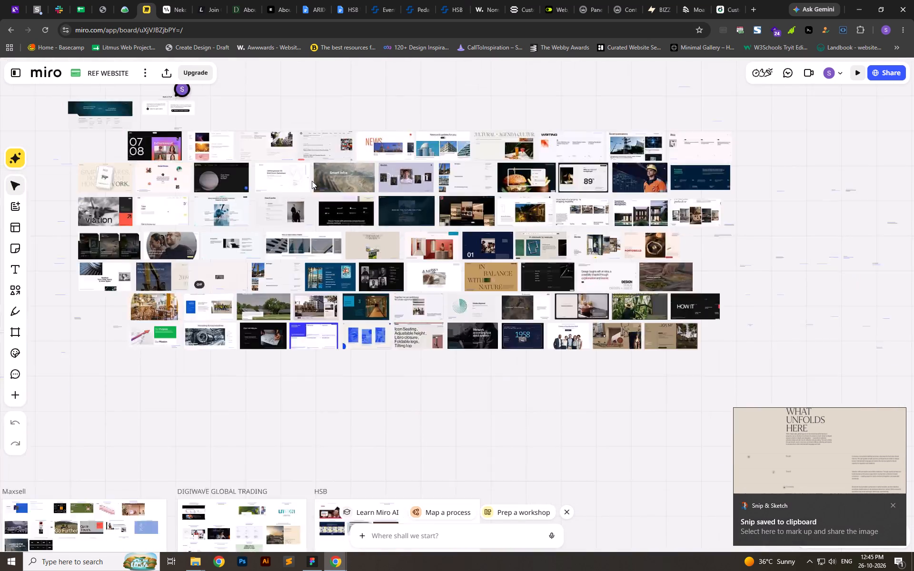
{"action": "scroll", "coordinate": [312, 181], "scroll_direction": "down", "scroll_amount": 3, "text": "ctrl"}
{"action": "key", "text": "space"}
{"action": "key", "text": "space"}
{"action": "key", "text": "space"}
{"action": "key", "text": "space"}
{"action": "key", "text": "space"}
{"action": "key", "text": "space"}
{"action": "key", "text": "space"}
{"action": "key", "text": "space"}
{"action": "key", "text": "space"}
{"action": "key", "text": "space"}
{"action": "key", "text": "space"}
{"action": "key", "text": "space"}
{"action": "key", "text": "space"}
{"action": "key", "text": "space"}
{"action": "key", "text": "space"}
{"action": "key", "text": "space"}
{"action": "key", "text": "space"}
{"action": "left_click_drag", "start_coordinate": [571, 406], "coordinate": [706, 304]}
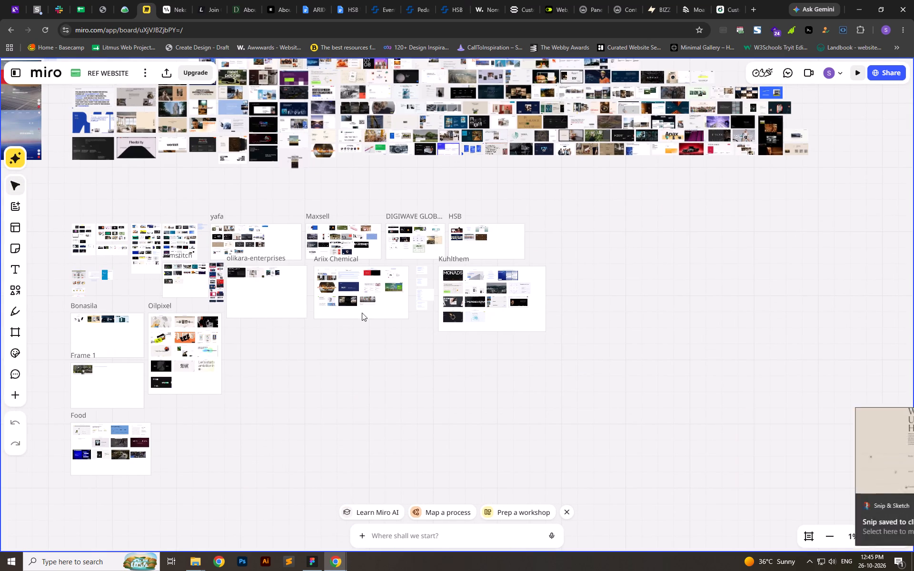
{"action": "scroll", "coordinate": [356, 300], "scroll_direction": "up", "scroll_amount": 7, "text": "ctrl"}
{"action": "scroll", "coordinate": [314, 331], "scroll_direction": "up", "scroll_amount": 6, "text": "ctrl"}
{"action": "left_click", "coordinate": [340, 336], "text": "ctrl"}
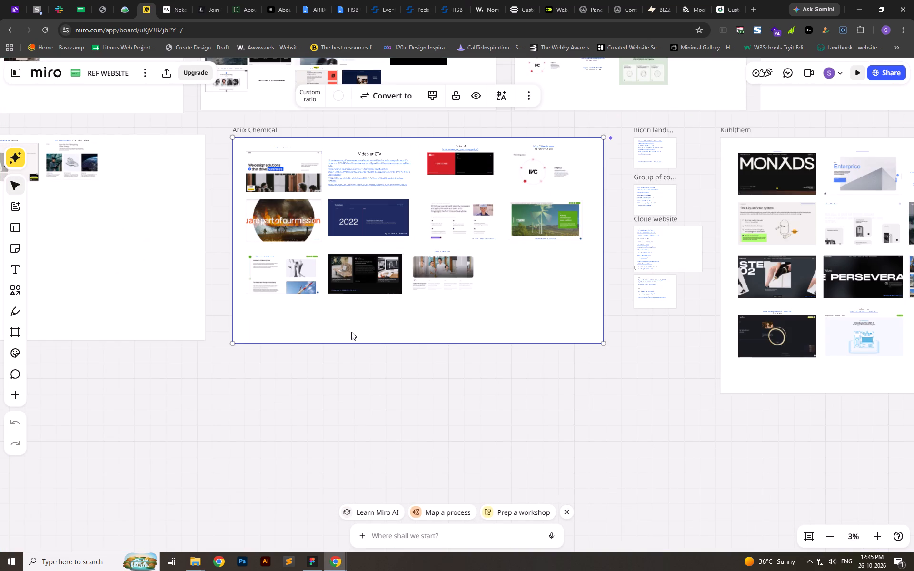
{"action": "scroll", "coordinate": [300, 355], "scroll_direction": "down", "scroll_amount": 6, "text": "ctrl"}
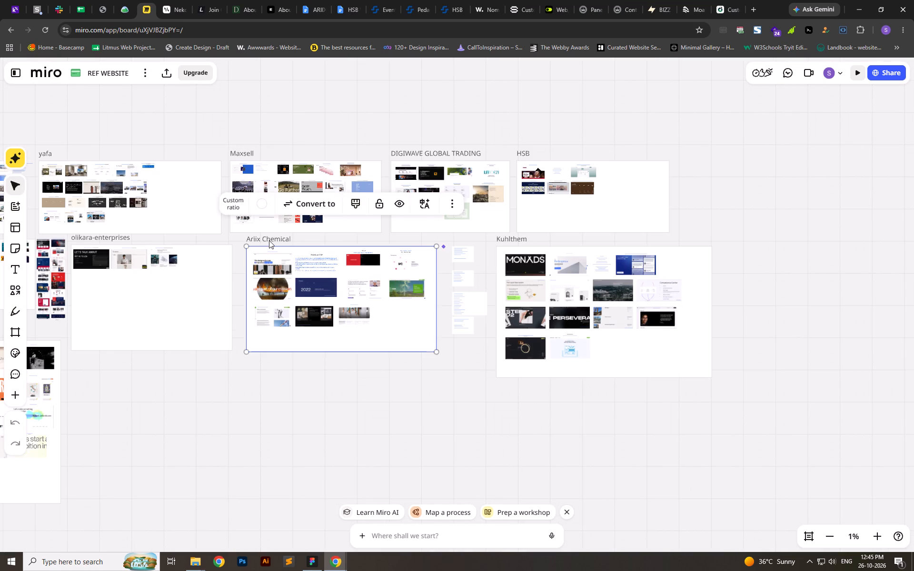
{"action": "left_click_drag", "start_coordinate": [269, 240], "coordinate": [276, 395], "text": "alt+shift"}
{"action": "left_click", "coordinate": [212, 399]}
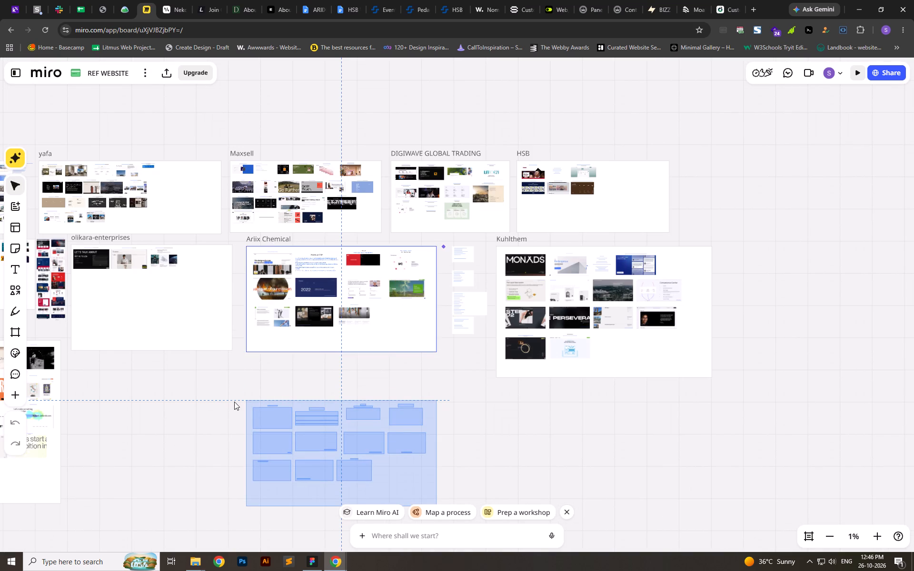
Rename the duplicated frame as Ariix Group.
{"action": "double_click", "coordinate": [279, 393]}
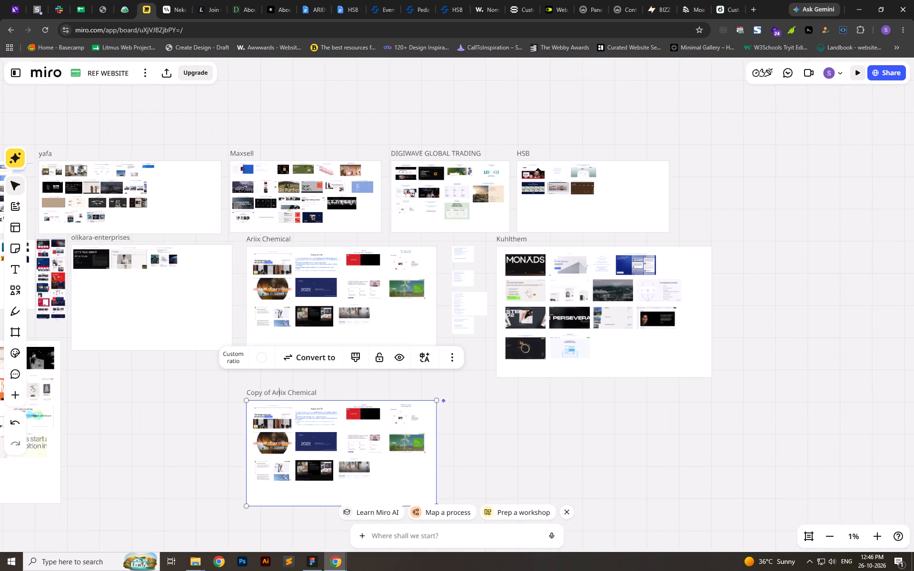
{"action": "left_click_drag", "start_coordinate": [288, 389], "coordinate": [349, 388]}
{"action": "type", "text": "Group"}
{"action": "key", "text": "ctrl+a"}
{"action": "key", "text": "Left"}
{"action": "key", "text": "Right"}
{"action": "key", "text": "Right"}
{"action": "key", "text": "Right"}
{"action": "key", "text": "Right"}
{"action": "key", "text": "Right"}
{"action": "key", "text": "Right"}
{"action": "key", "text": "Right"}
{"action": "key", "text": "Right"}
{"action": "key", "text": "Right"}
{"action": "key", "text": "Left"}
{"action": "key", "text": "BackSpace"}
{"action": "key", "text": "BackSpace"}
{"action": "key", "text": "BackSpace"}
{"action": "key", "text": "BackSpace"}
{"action": "key", "text": "BackSpace"}
{"action": "key", "text": "BackSpace"}
{"action": "key", "text": "BackSpace"}
{"action": "key", "text": "BackSpace"}
{"action": "key", "text": "BackSpace"}
{"action": "key", "text": "BackSpace"}
{"action": "key", "text": "BackSpace"}
{"action": "key", "text": "BackSpace"}
{"action": "key", "text": "BackSpace"}
{"action": "key", "text": "BackSpace"}
{"action": "key", "text": "BackSpace"}
{"action": "key", "text": "BackSpace"}
{"action": "left_click", "coordinate": [338, 436]}
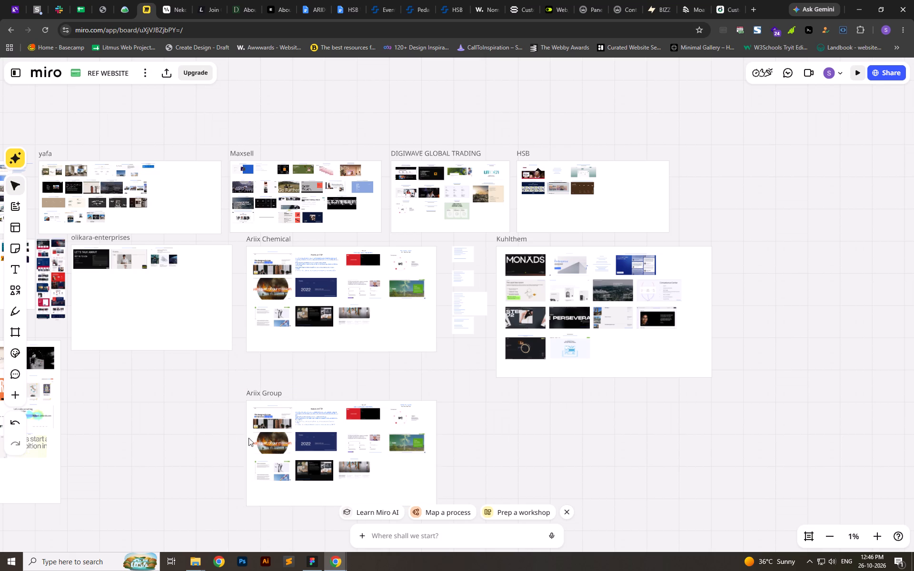
Delete all the copied reference images and texts inside the Ariix Group frame.
{"action": "left_click_drag", "start_coordinate": [221, 389], "coordinate": [439, 478]}
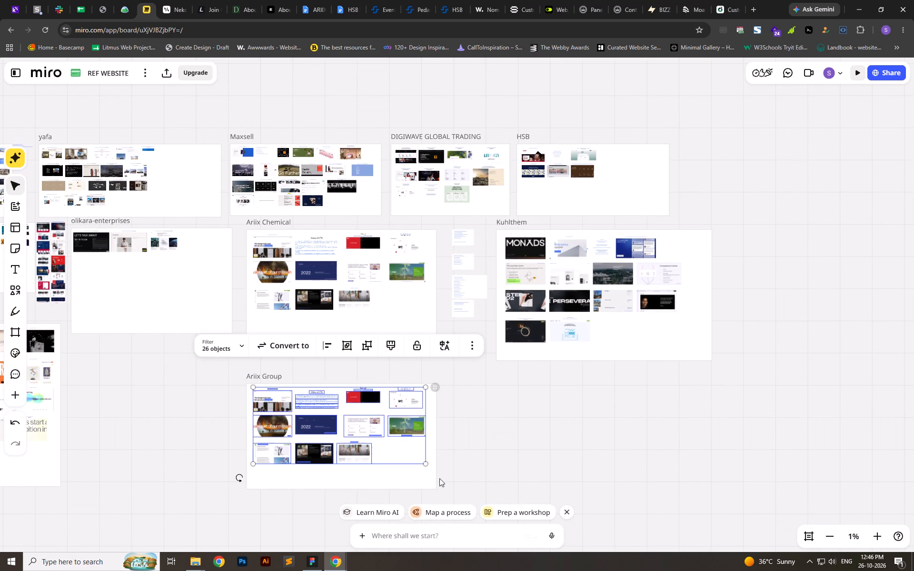
{"action": "key", "text": "Delete"}
Paste the What Unfolds Here screenshot into the Ariix Group frame, enlarge it and place it near the frame's upper-left corner.
{"action": "key", "text": "ctrl+v"}
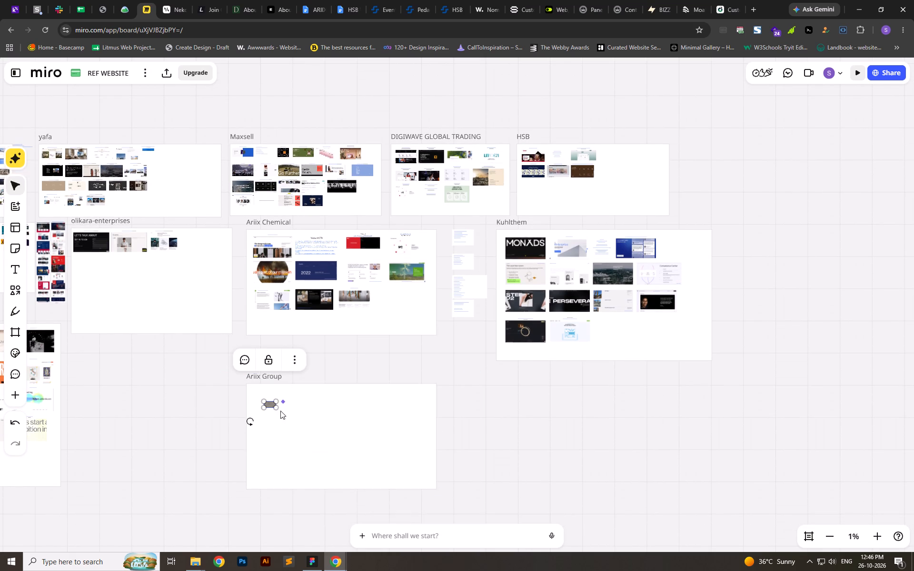
{"action": "scroll", "coordinate": [249, 396], "scroll_direction": "up", "scroll_amount": 20, "text": "ctrl"}
{"action": "left_click_drag", "start_coordinate": [352, 424], "coordinate": [311, 406], "text": "shift"}
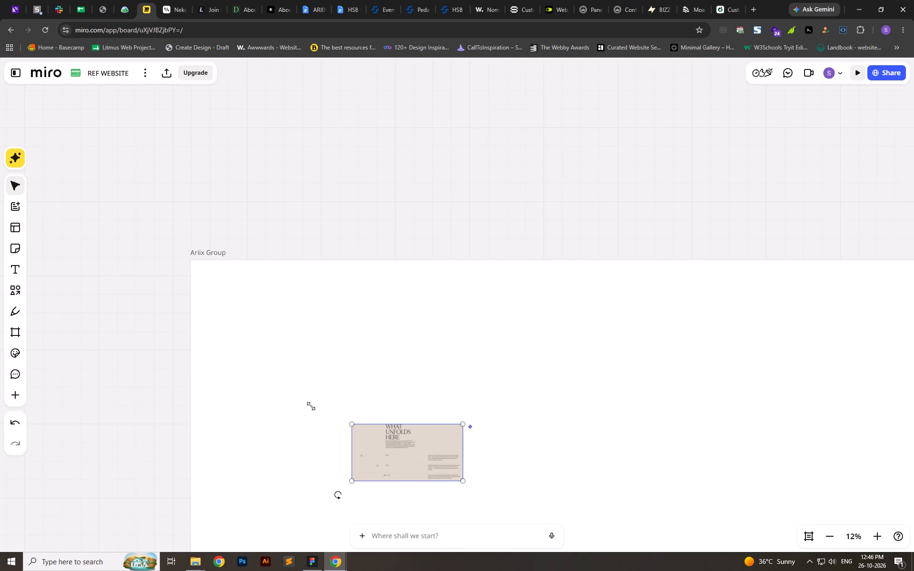
{"action": "left_click_drag", "start_coordinate": [311, 406], "coordinate": [235, 357], "text": "shift"}
{"action": "left_click_drag", "start_coordinate": [329, 436], "coordinate": [323, 382]}
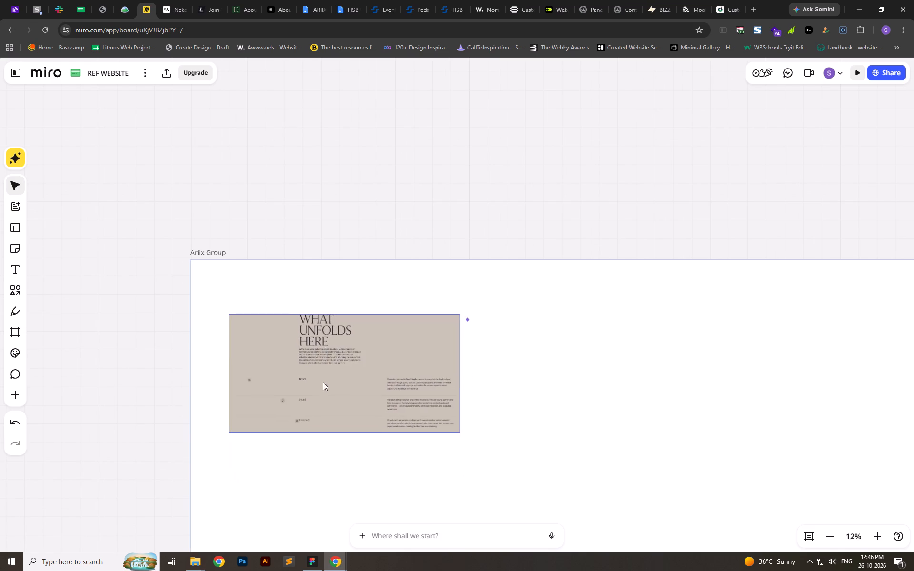
{"action": "left_click_drag", "start_coordinate": [323, 382], "coordinate": [317, 384]}
{"action": "left_click", "coordinate": [489, 424]}
{"action": "scroll", "coordinate": [306, 310], "scroll_direction": "down", "scroll_amount": 3, "text": "ctrl"}
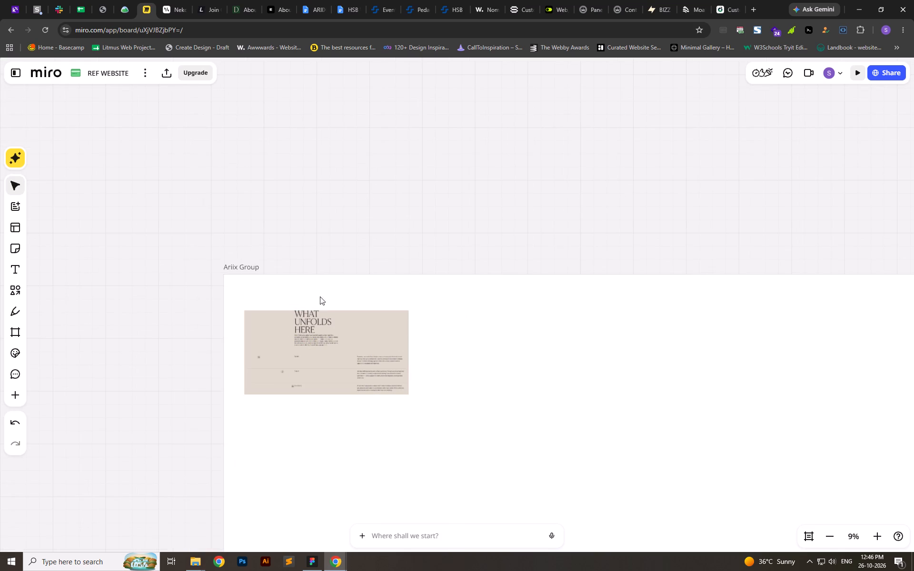
Copy the address of the Diamond Rose Sanctuary about page and return to the REF WEBSITE board.
{"action": "left_click", "coordinate": [237, 0]}
{"action": "left_click", "coordinate": [207, 0]}
{"action": "left_click", "coordinate": [238, 0]}
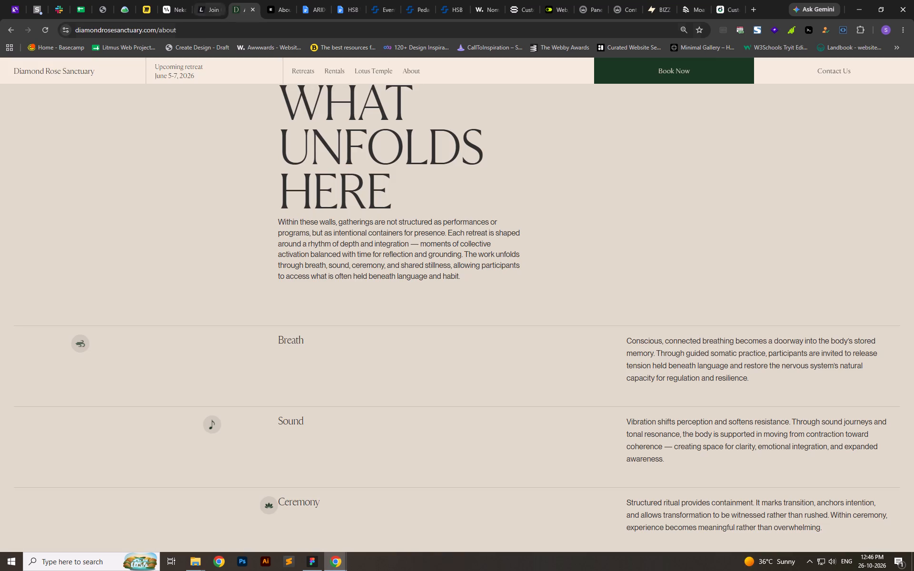
{"action": "left_click", "coordinate": [212, 30]}
{"action": "key", "text": "ctrl+c"}
{"action": "left_click", "coordinate": [151, 11]}
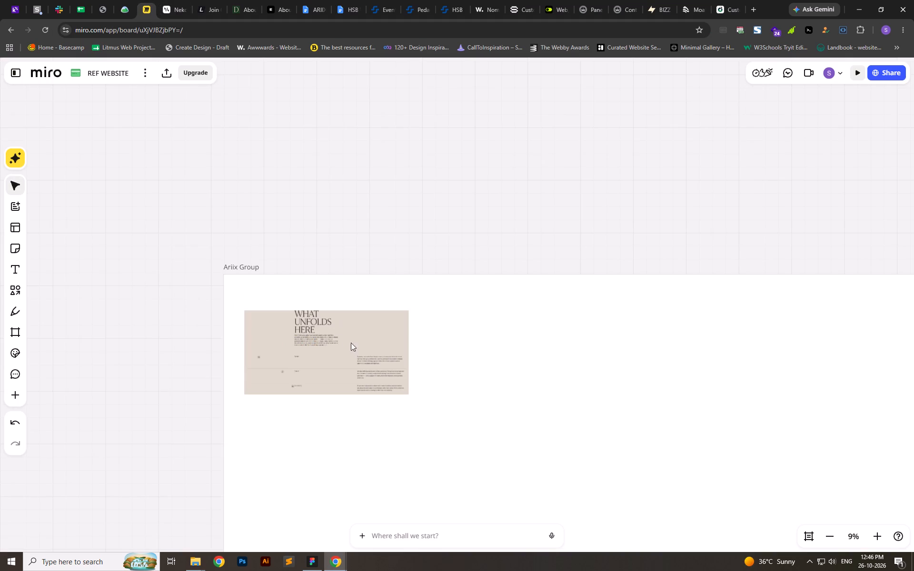
Enlarge the What Unfolds Here screenshot further and shift it slightly inward from the frame's upper-left corner.
{"action": "left_click", "coordinate": [358, 343]}
{"action": "left_click_drag", "start_coordinate": [412, 394], "coordinate": [465, 419], "text": "shift"}
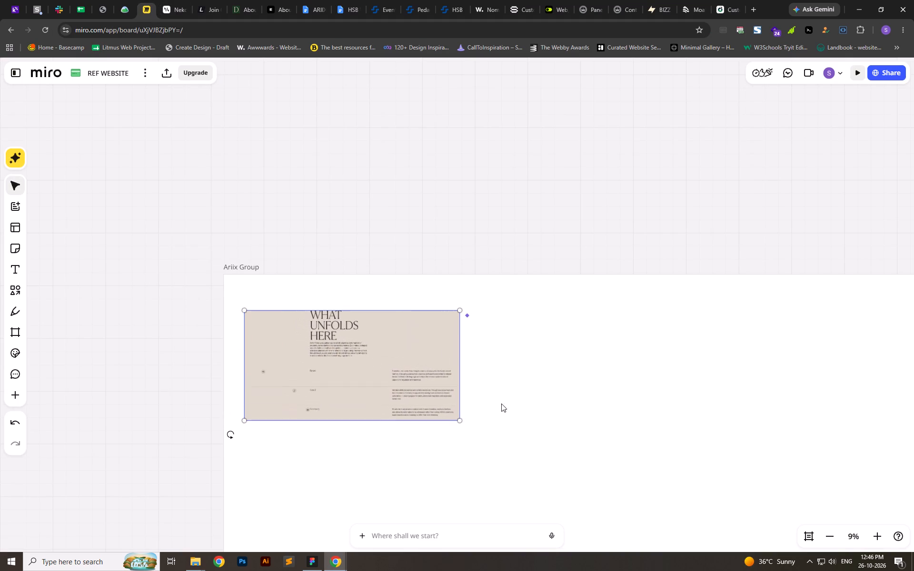
{"action": "left_click", "coordinate": [534, 395]}
{"action": "left_click_drag", "start_coordinate": [327, 352], "coordinate": [332, 358]}
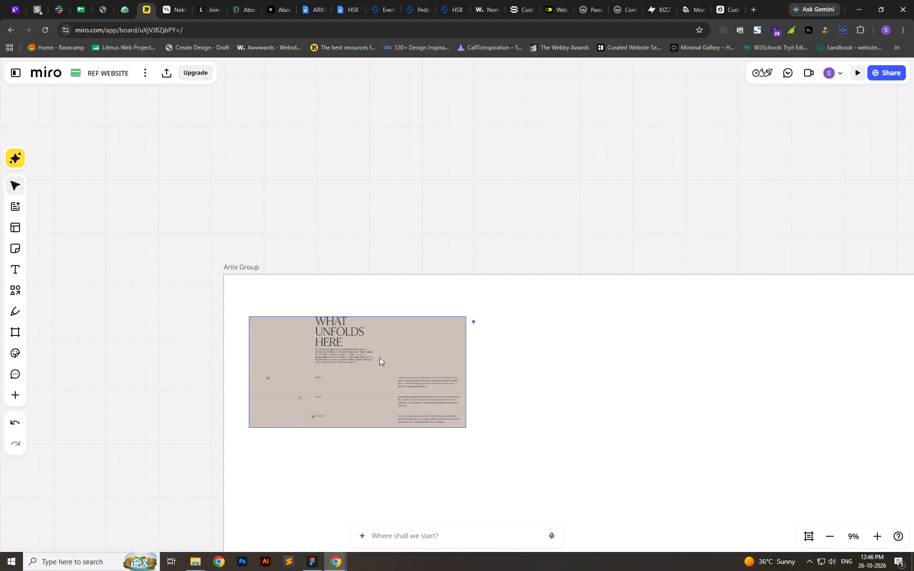
{"action": "left_click", "coordinate": [499, 359]}
{"action": "key", "text": "t"}
{"action": "left_click", "coordinate": [499, 359]}
{"action": "key", "text": "ctrl+v"}
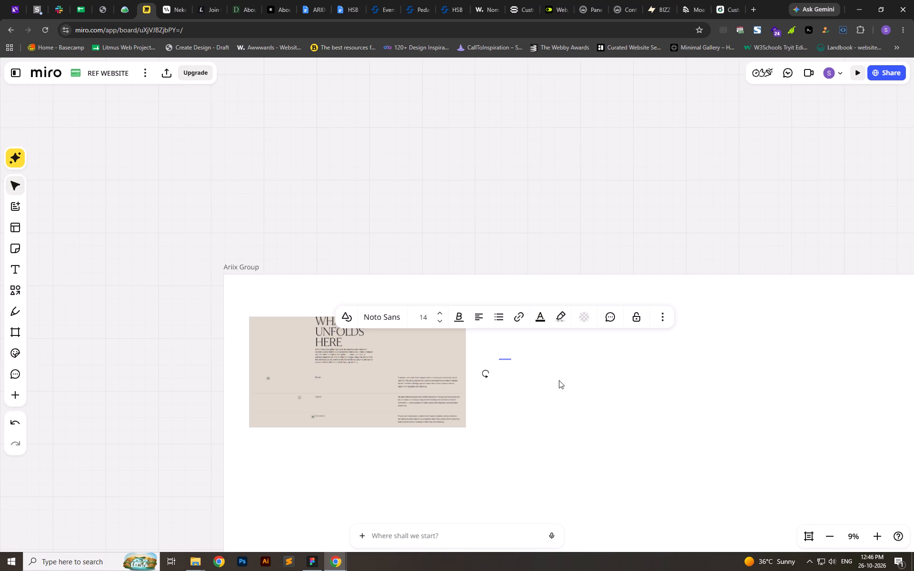
{"action": "left_click", "coordinate": [559, 380]}
{"action": "left_click_drag", "start_coordinate": [500, 349], "coordinate": [533, 376]}
{"action": "left_click", "coordinate": [416, 316]}
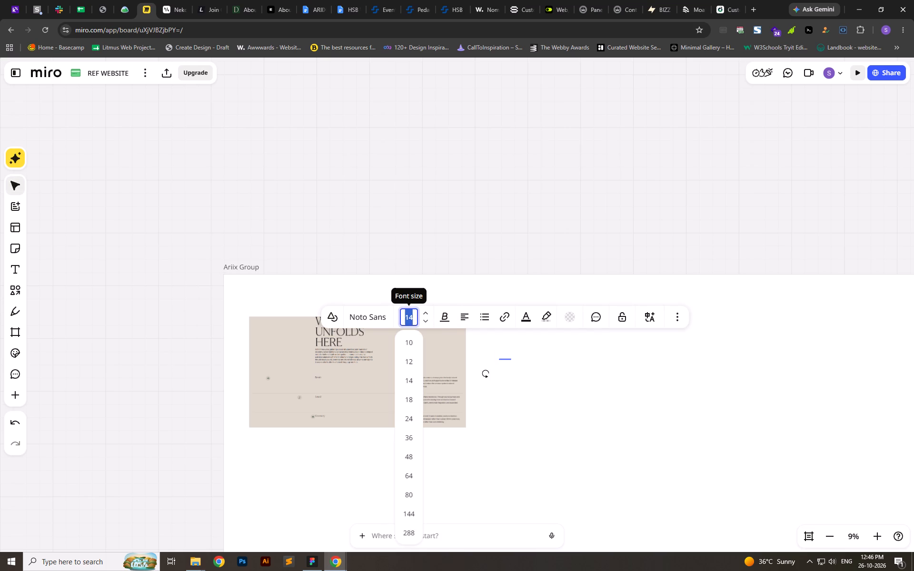
{"action": "type", "text": "80"}
{"action": "left_click", "coordinate": [535, 456]}
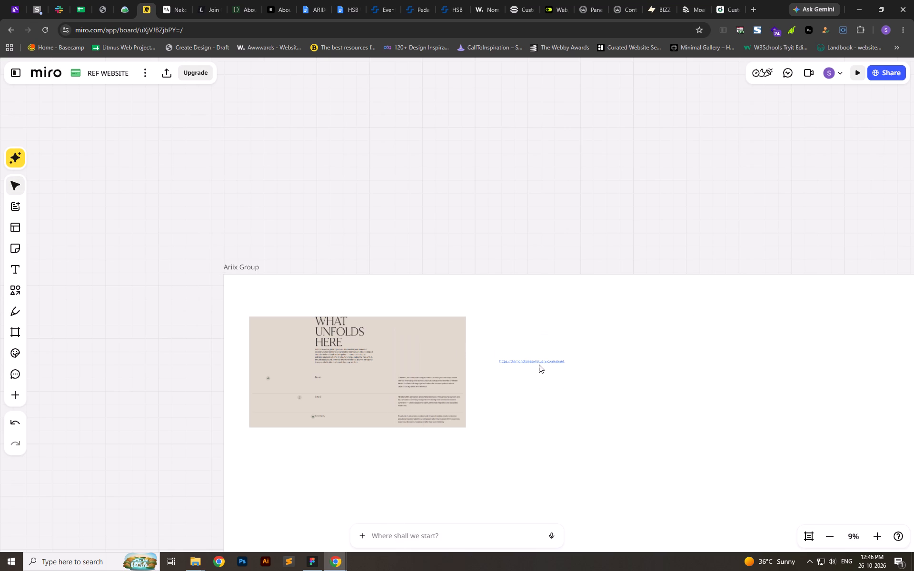
{"action": "left_click_drag", "start_coordinate": [537, 363], "coordinate": [365, 307]}
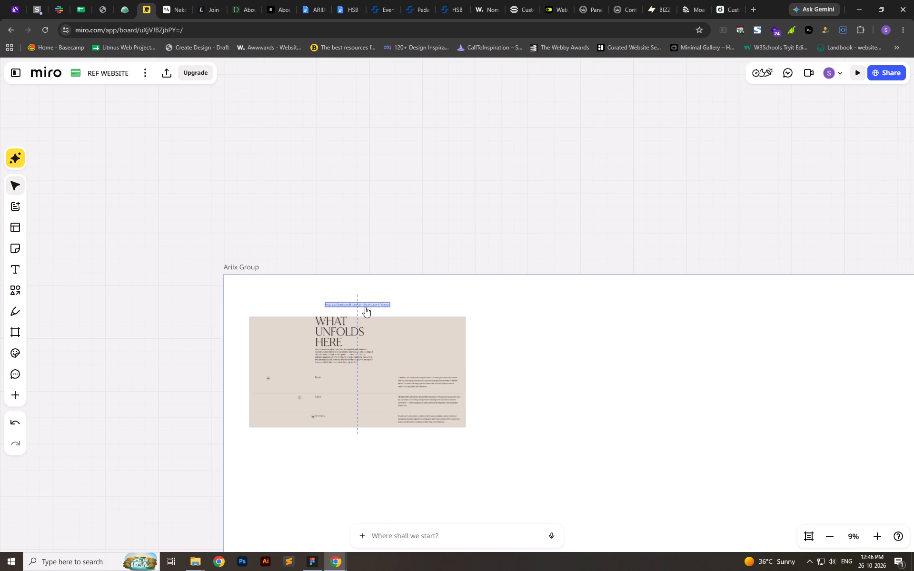
{"action": "left_click_drag", "start_coordinate": [365, 307], "coordinate": [362, 308]}
{"action": "left_click", "coordinate": [589, 369]}
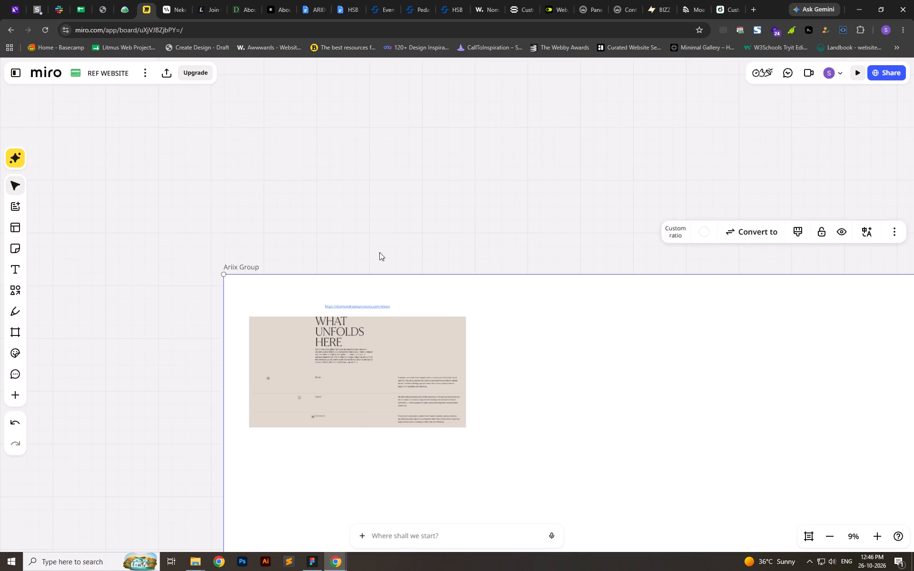
Move the Ariix Group frame up closer beneath the Ariix Chemical frame, keeping their left edges aligned.
{"action": "scroll", "coordinate": [328, 214], "scroll_direction": "down", "scroll_amount": 16, "text": "ctrl"}
{"action": "scroll", "coordinate": [420, 231], "scroll_direction": "up", "scroll_amount": 5, "text": "ctrl"}
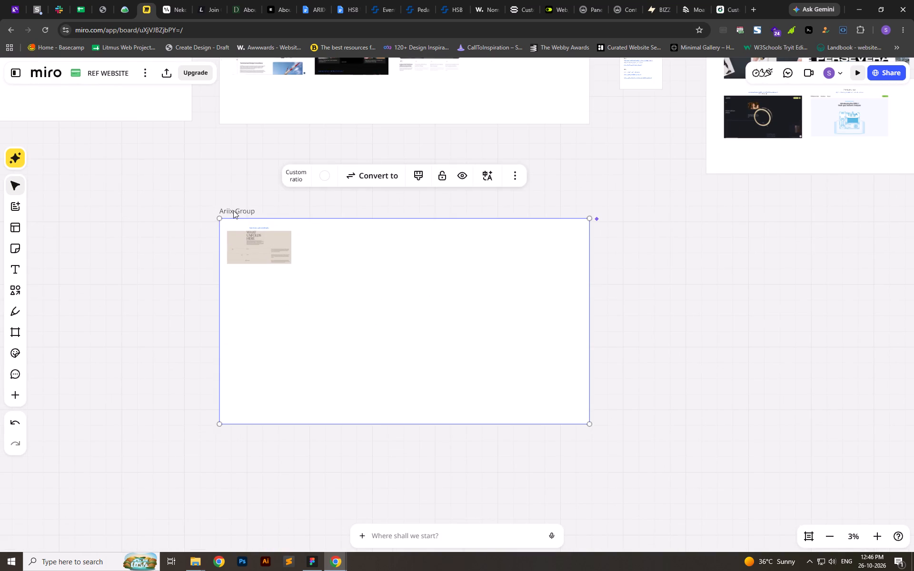
{"action": "left_click_drag", "start_coordinate": [233, 209], "coordinate": [244, 151]}
{"action": "left_click", "coordinate": [297, 439]}
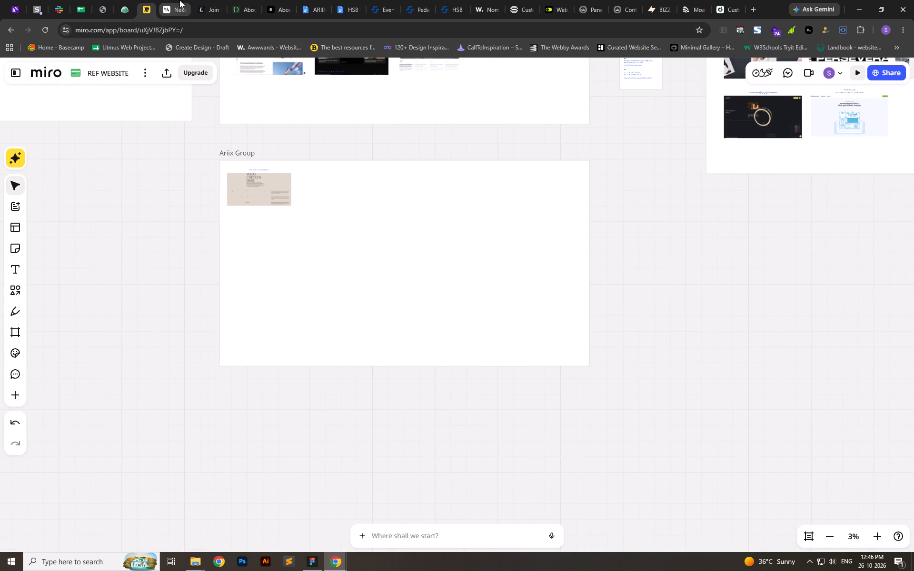
Capture a full-page-area screenshot of the Skin section, "Your skin, in more detail than you've ever seen before", on the Neko Health site.
{"action": "left_click", "coordinate": [183, 0]}
{"action": "scroll", "coordinate": [544, 337], "scroll_direction": "down", "scroll_amount": 5}
{"action": "scroll", "coordinate": [553, 311], "scroll_direction": "up", "scroll_amount": 4}
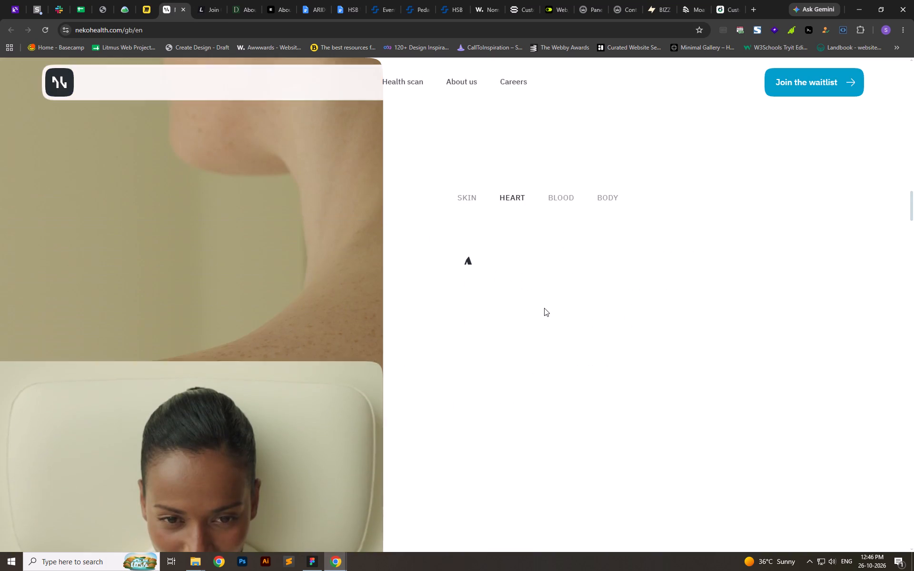
{"action": "scroll", "coordinate": [544, 308], "scroll_direction": "up", "scroll_amount": 4}
{"action": "key", "text": "shift+super+s"}
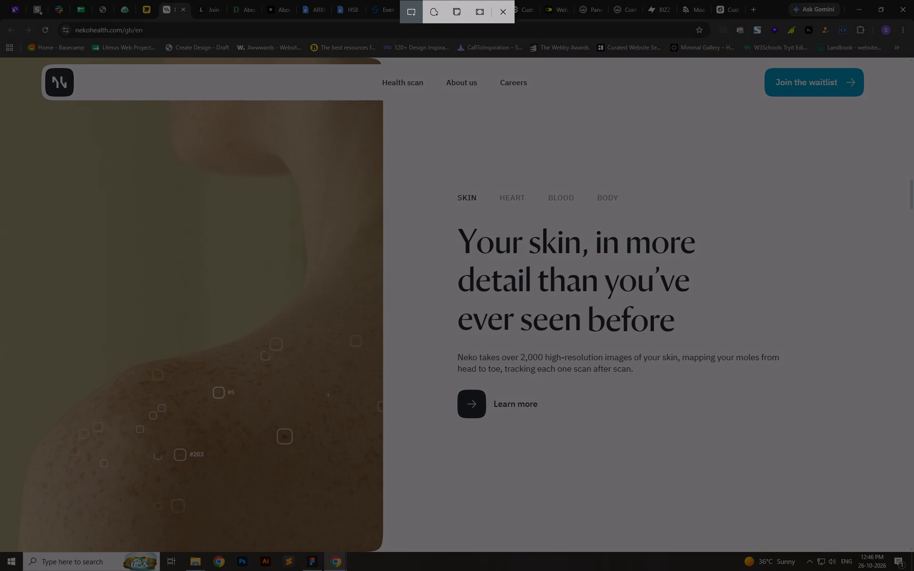
{"action": "left_click_drag", "start_coordinate": [0, 58], "coordinate": [909, 551]}
{"action": "left_click", "coordinate": [206, 0]}
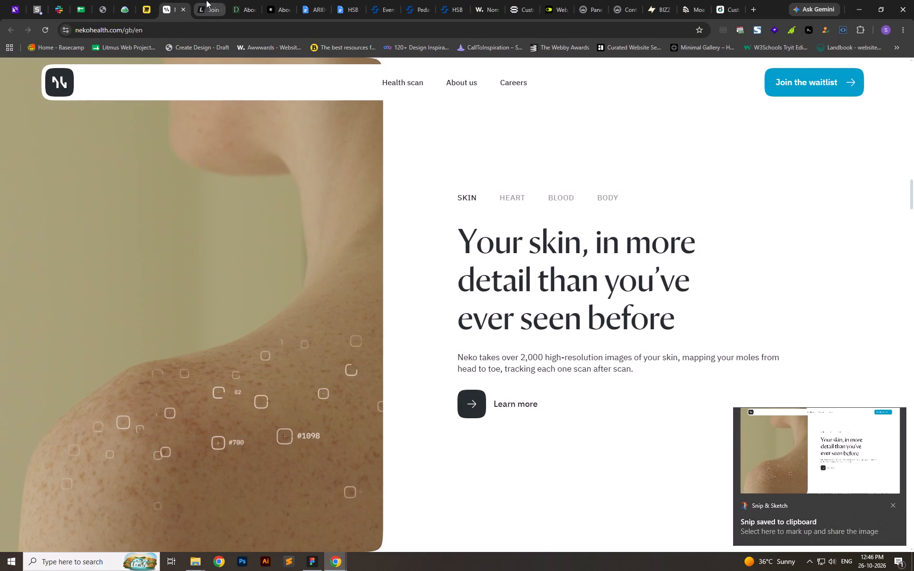
Paste the Neko Health screenshot into the Ariix Group frame, match its height to the What Unfolds Here image and place it alongside to the right.
{"action": "left_click", "coordinate": [145, 0]}
{"action": "key", "text": "ctrl+v"}
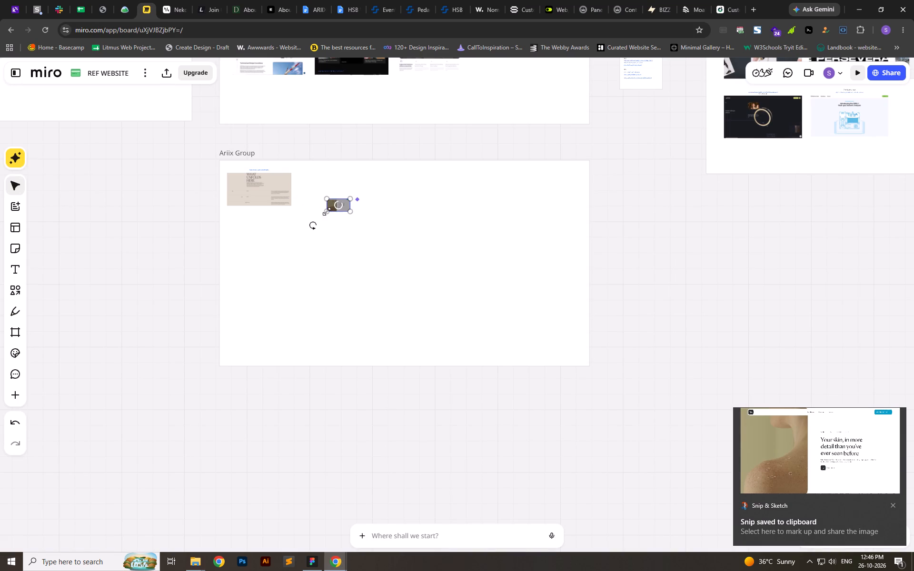
{"action": "left_click_drag", "start_coordinate": [327, 211], "coordinate": [296, 261], "text": "shift"}
{"action": "scroll", "coordinate": [299, 193], "scroll_direction": "up", "scroll_amount": 13, "text": "ctrl"}
{"action": "scroll", "coordinate": [314, 355], "scroll_direction": "down", "scroll_amount": 6, "text": "ctrl"}
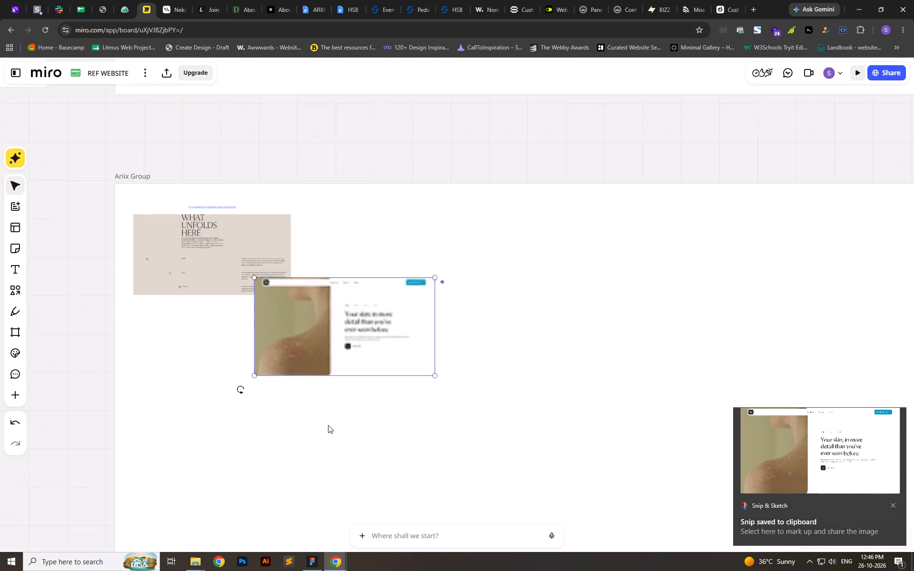
{"action": "scroll", "coordinate": [274, 333], "scroll_direction": "up", "scroll_amount": 7, "text": "ctrl"}
{"action": "left_click_drag", "start_coordinate": [325, 340], "coordinate": [425, 214]}
{"action": "left_click_drag", "start_coordinate": [376, 335], "coordinate": [428, 281]}
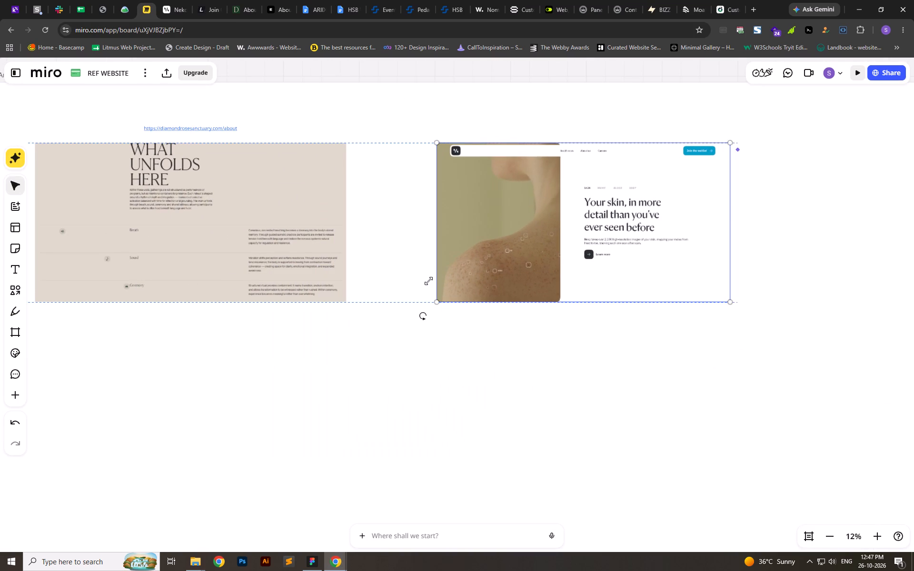
{"action": "left_click_drag", "start_coordinate": [428, 281], "coordinate": [428, 281]}
{"action": "left_click_drag", "start_coordinate": [486, 242], "coordinate": [438, 235]}
{"action": "left_click", "coordinate": [438, 375]}
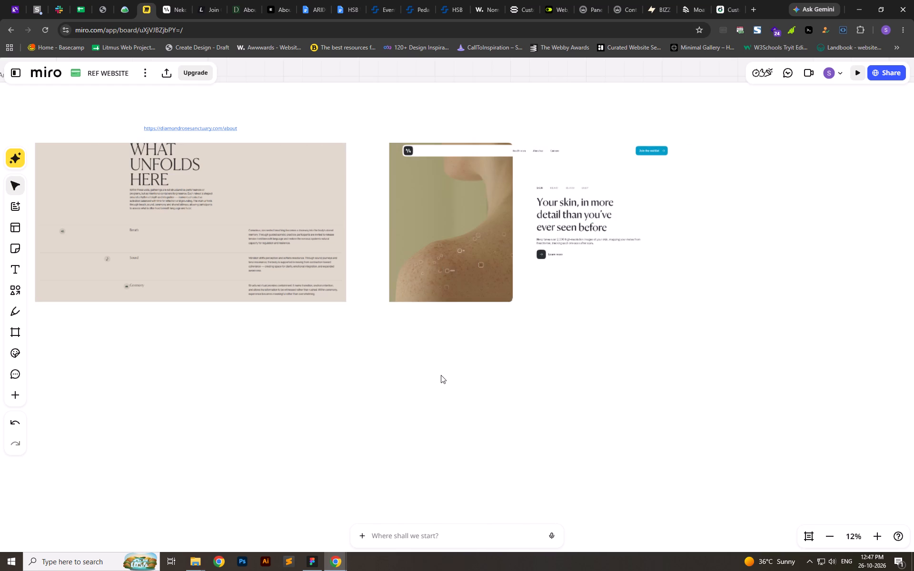
Copy the address of the Neko Health page and return to the REF WEBSITE board.
{"action": "left_click", "coordinate": [234, 0]}
{"action": "left_click", "coordinate": [211, 0]}
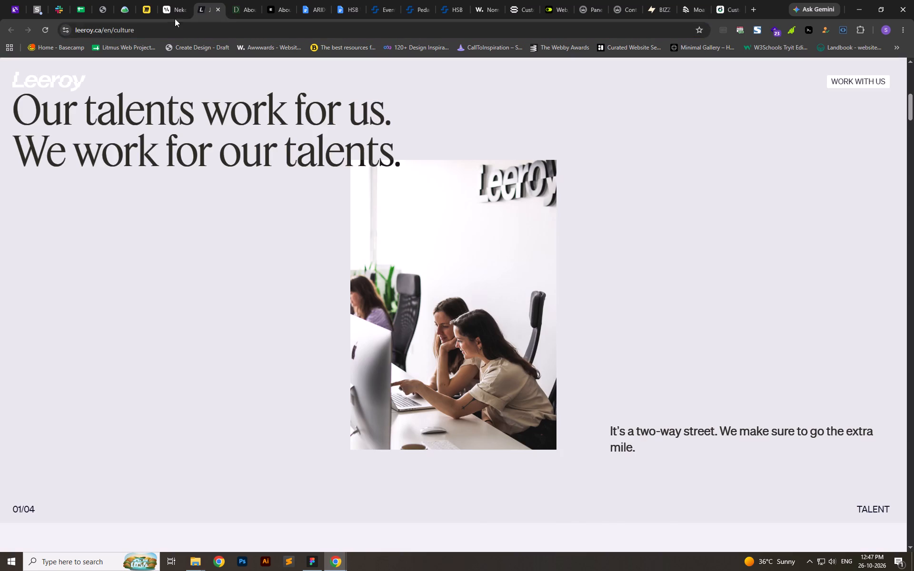
{"action": "left_click", "coordinate": [161, 0]}
{"action": "left_click", "coordinate": [142, 27]}
{"action": "key", "text": "ctrl+c"}
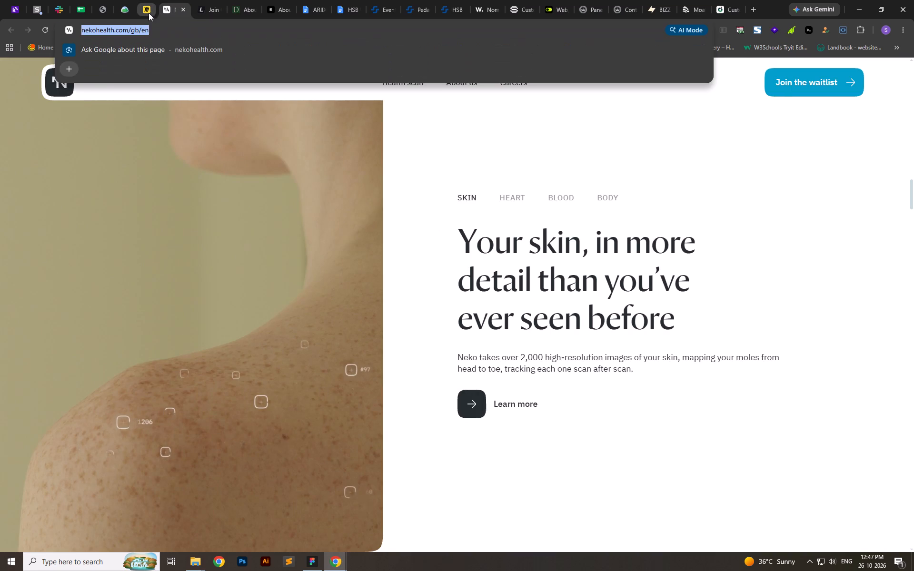
{"action": "left_click", "coordinate": [148, 13]}
{"action": "left_click_drag", "start_coordinate": [180, 128], "coordinate": [515, 131], "text": "alt"}
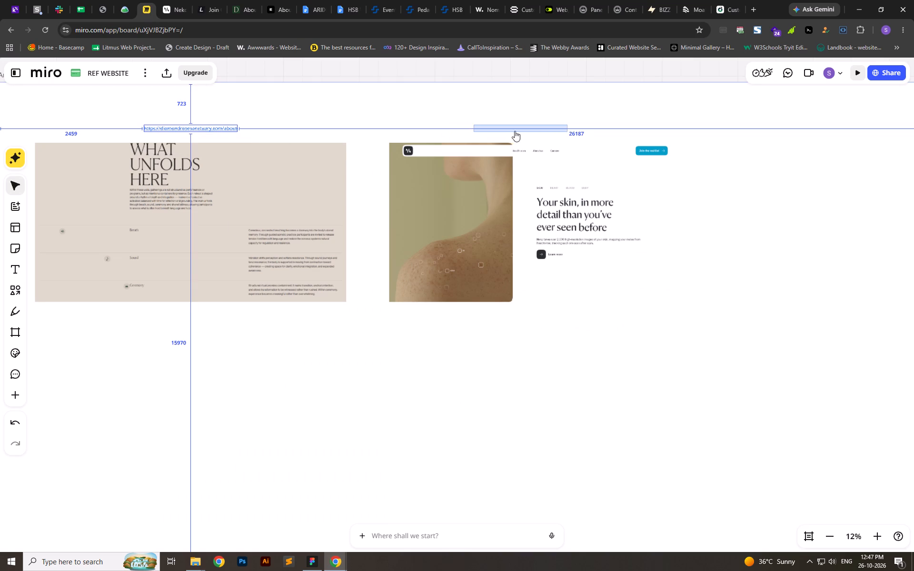
{"action": "left_click_drag", "start_coordinate": [515, 131], "coordinate": [526, 129], "text": "alt"}
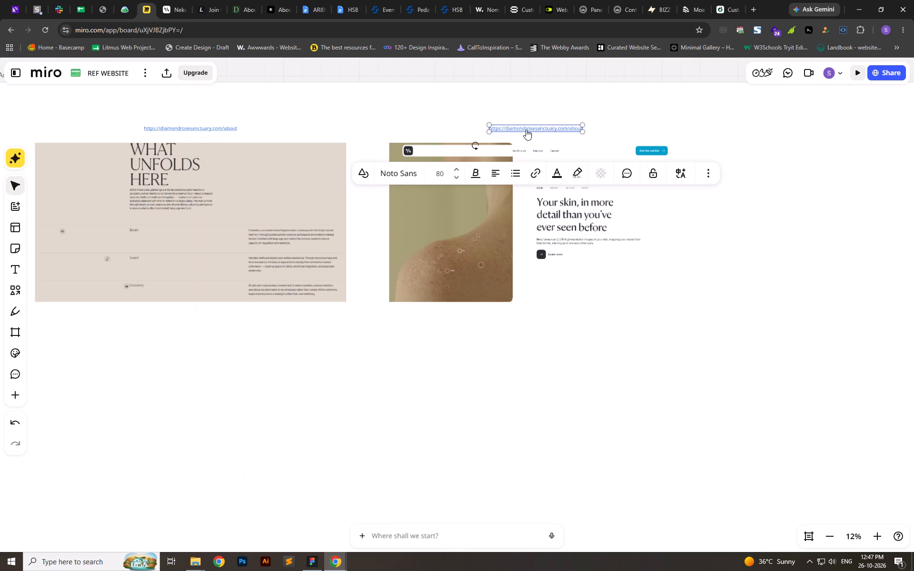
{"action": "double_click", "coordinate": [526, 129]}
{"action": "key", "text": "ctrl+a"}
{"action": "key", "text": "BackSpace"}
{"action": "key", "text": "ctrl+v"}
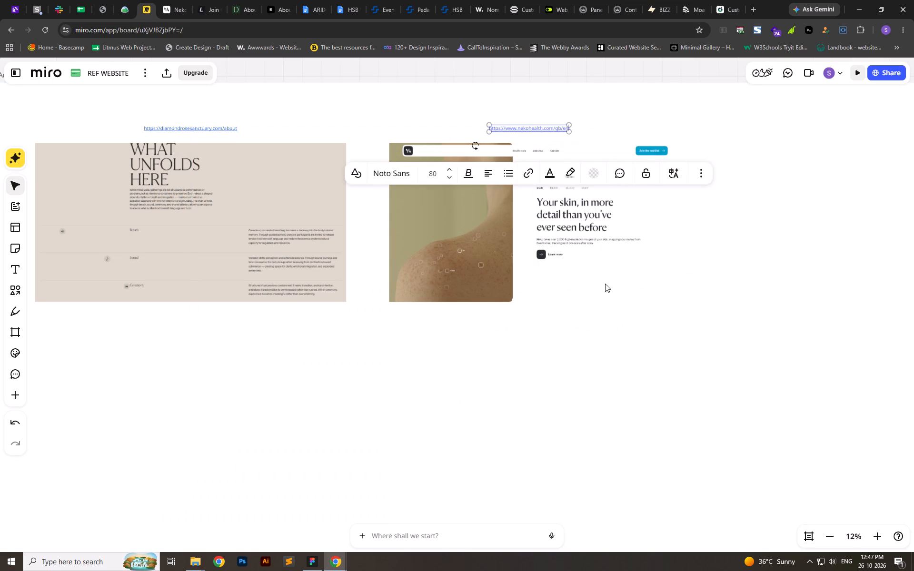
{"action": "left_click", "coordinate": [623, 363]}
{"action": "left_click", "coordinate": [518, 128]}
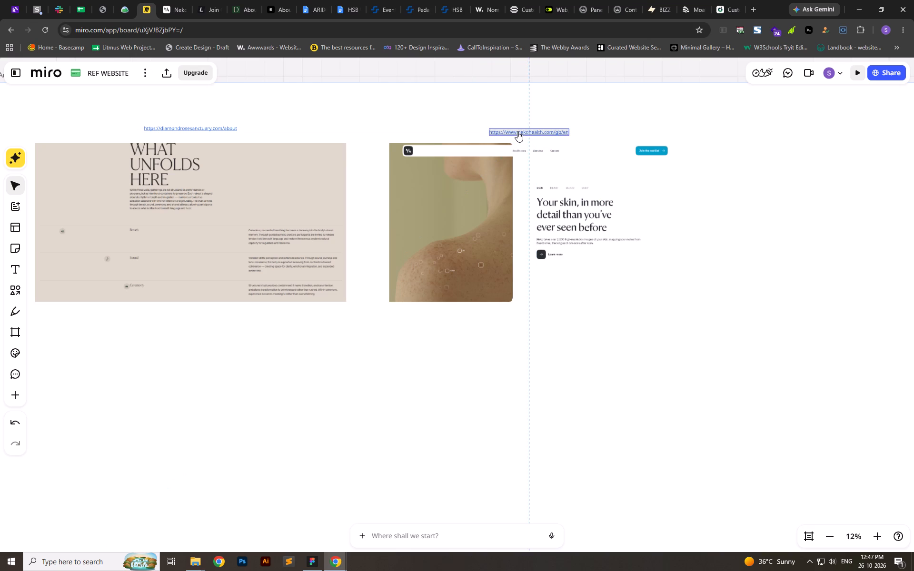
{"action": "left_click", "coordinate": [600, 336]}
{"action": "scroll", "coordinate": [308, 308], "scroll_direction": "down", "scroll_amount": 5, "text": "ctrl"}
{"action": "scroll", "coordinate": [655, 363], "scroll_direction": "up", "scroll_amount": 4, "text": "ctrl"}
{"action": "left_click", "coordinate": [397, 187]}
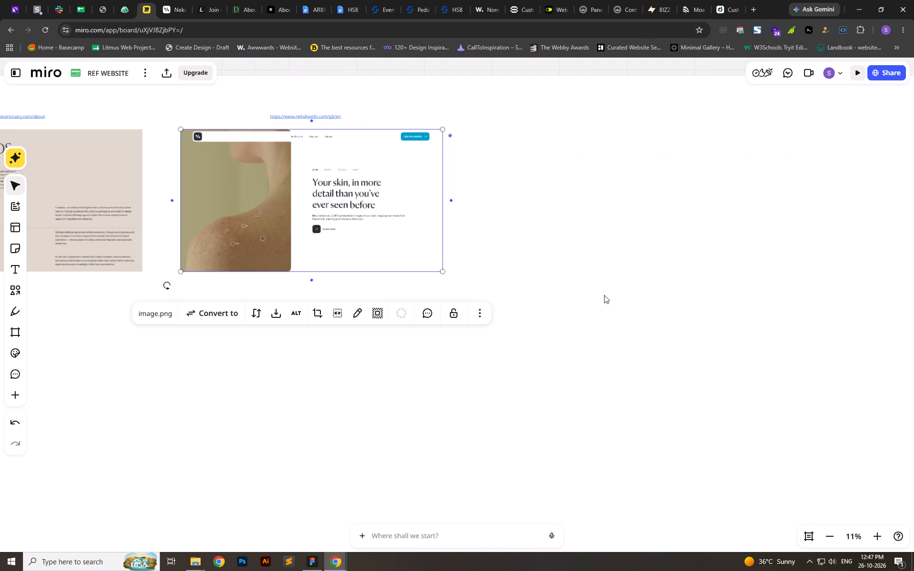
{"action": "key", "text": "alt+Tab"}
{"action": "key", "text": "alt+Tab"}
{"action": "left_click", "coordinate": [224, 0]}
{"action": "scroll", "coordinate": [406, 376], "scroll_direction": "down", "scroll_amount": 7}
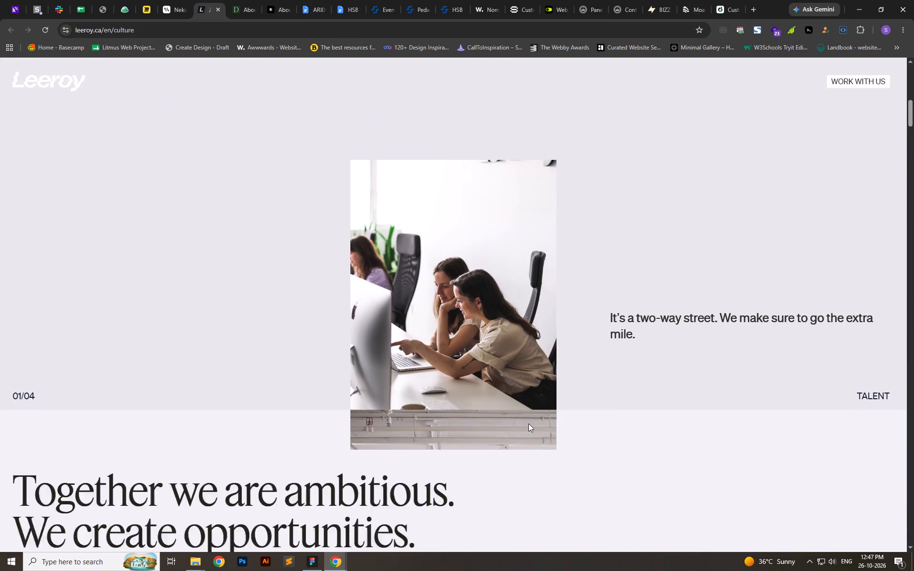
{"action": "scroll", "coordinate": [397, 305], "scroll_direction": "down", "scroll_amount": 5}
Examine the Neko Health homepage from the Skin, Heart, Blood and Body section through the Preventive Care image grid.
{"action": "left_click", "coordinate": [179, 0]}
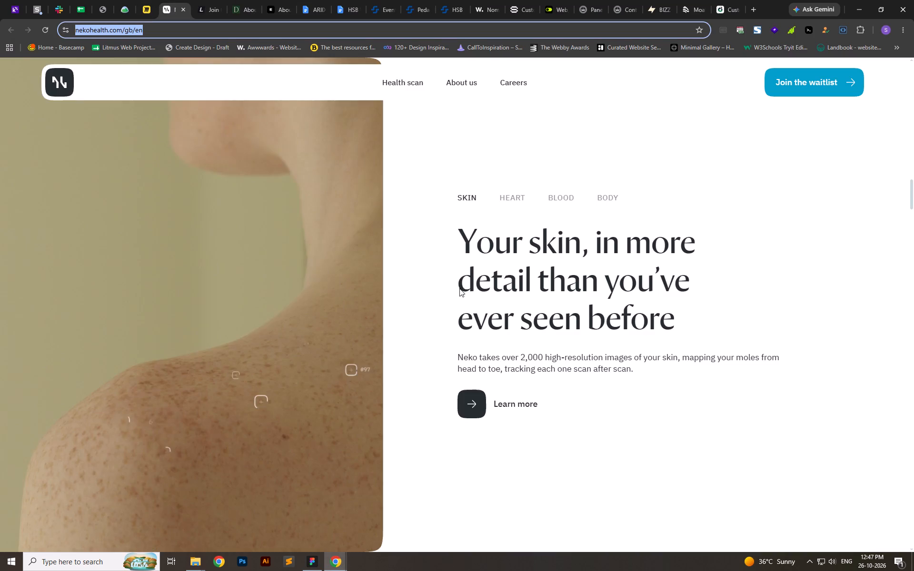
{"action": "scroll", "coordinate": [460, 289], "scroll_direction": "down", "scroll_amount": 18}
{"action": "scroll", "coordinate": [459, 316], "scroll_direction": "up", "scroll_amount": 1}
{"action": "scroll", "coordinate": [457, 322], "scroll_direction": "down", "scroll_amount": 17}
{"action": "scroll", "coordinate": [448, 340], "scroll_direction": "up", "scroll_amount": 1}
{"action": "scroll", "coordinate": [447, 340], "scroll_direction": "down", "scroll_amount": 3}
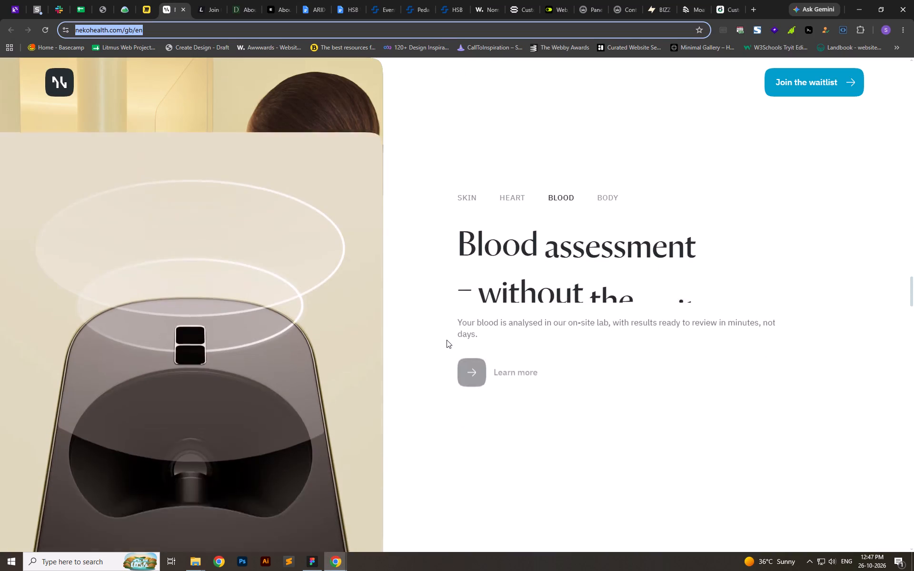
{"action": "scroll", "coordinate": [447, 340], "scroll_direction": "down", "scroll_amount": 19}
{"action": "scroll", "coordinate": [425, 334], "scroll_direction": "down", "scroll_amount": 4}
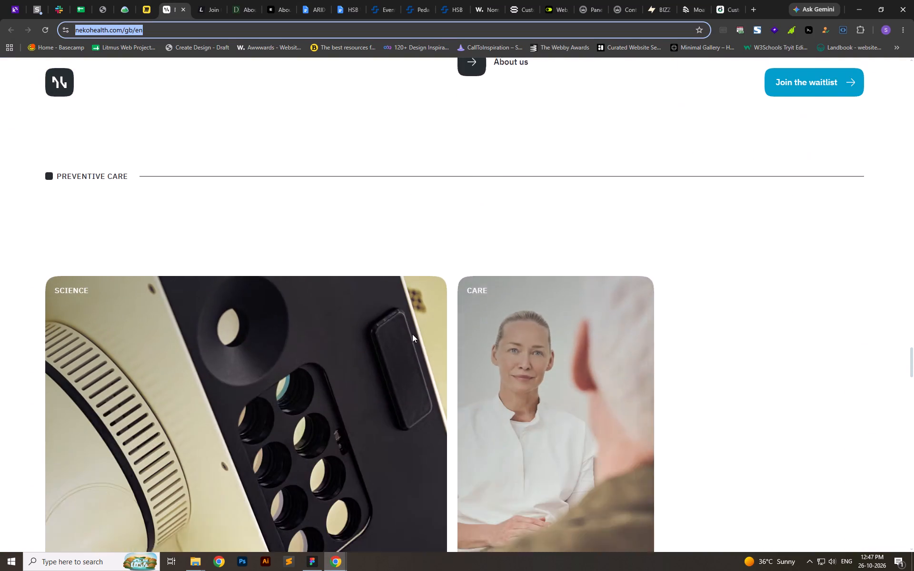
{"action": "scroll", "coordinate": [440, 349], "scroll_direction": "down", "scroll_amount": 4}
{"action": "scroll", "coordinate": [609, 360], "scroll_direction": "down", "scroll_amount": 10}
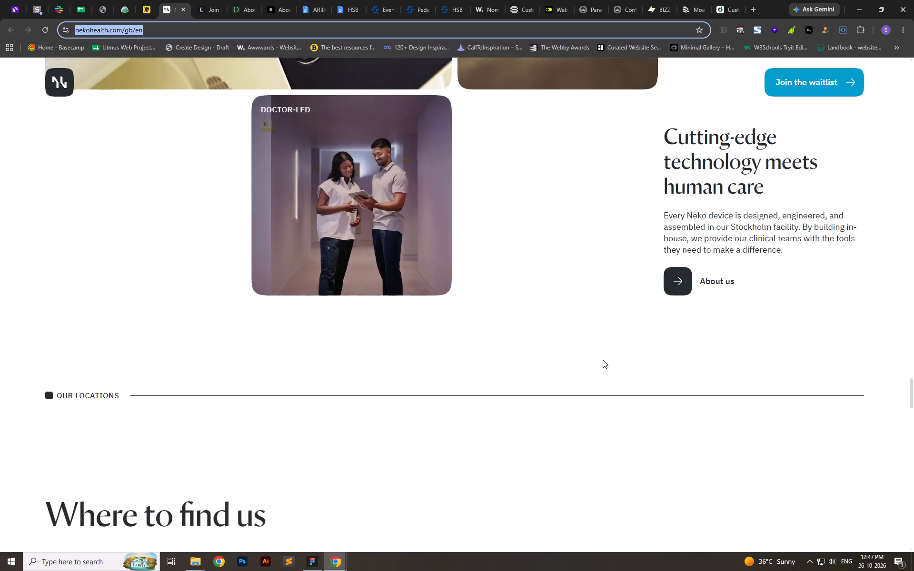
{"action": "scroll", "coordinate": [605, 359], "scroll_direction": "up", "scroll_amount": 13}
{"action": "left_click", "coordinate": [258, 285]}
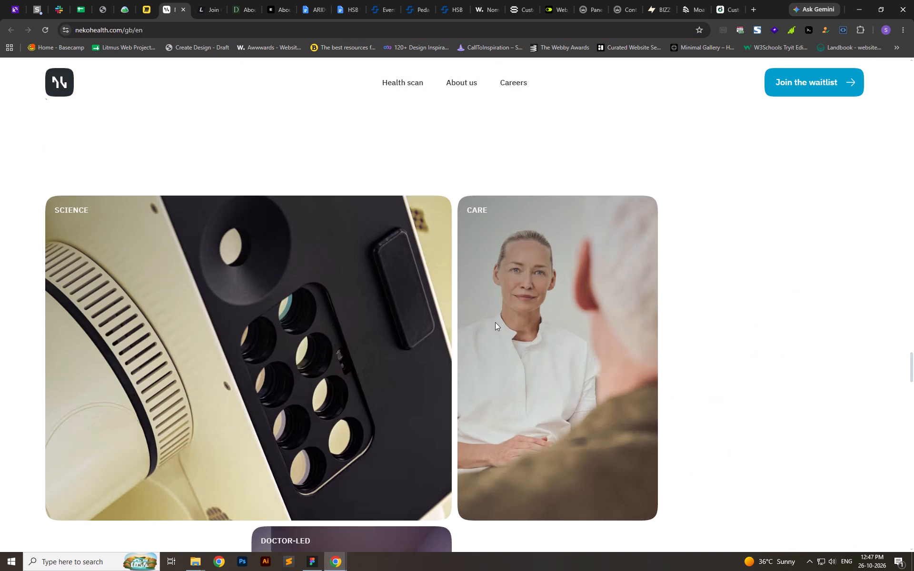
{"action": "left_click", "coordinate": [495, 322]}
Browse the location cards in the Where to find us carousel and go back to the first London cards.
{"action": "scroll", "coordinate": [491, 323], "scroll_direction": "down", "scroll_amount": 7}
{"action": "scroll", "coordinate": [576, 387], "scroll_direction": "down", "scroll_amount": 6}
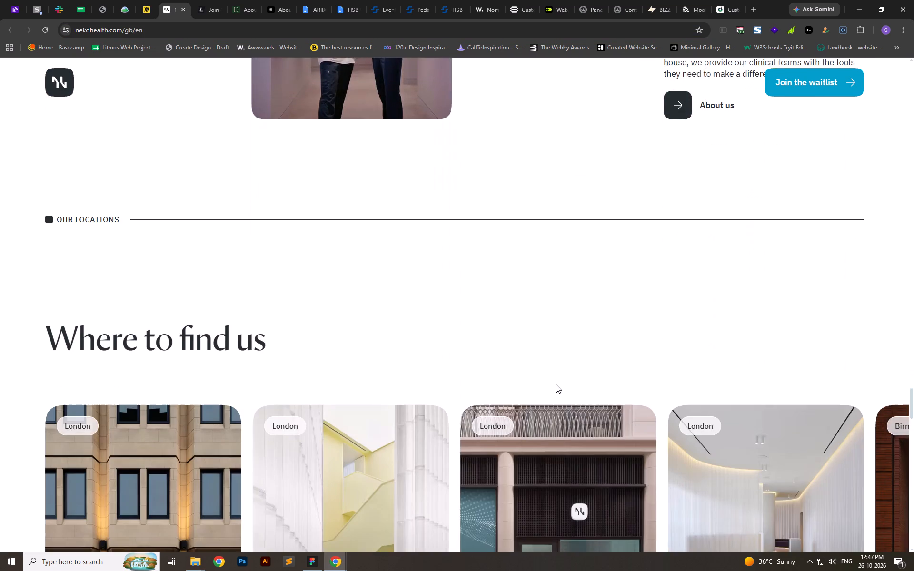
{"action": "scroll", "coordinate": [556, 384], "scroll_direction": "down", "scroll_amount": 6}
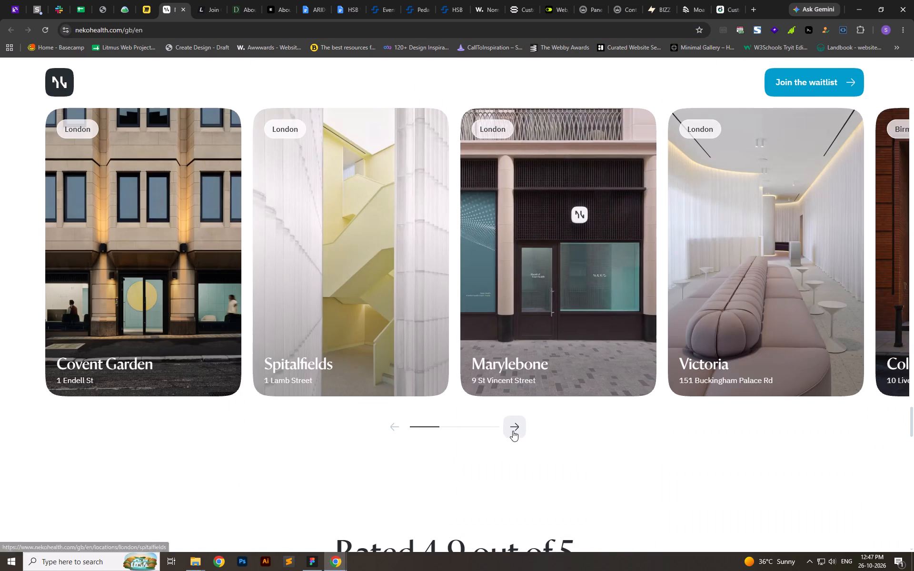
{"action": "left_click", "coordinate": [514, 431]}
{"action": "left_click", "coordinate": [514, 431]}
{"action": "left_click", "coordinate": [514, 431]}
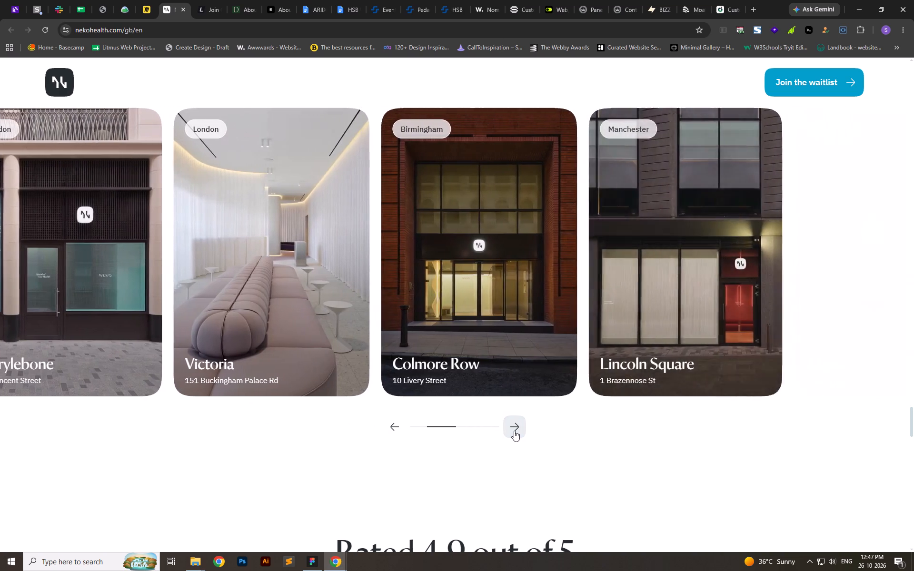
{"action": "left_click", "coordinate": [514, 431]}
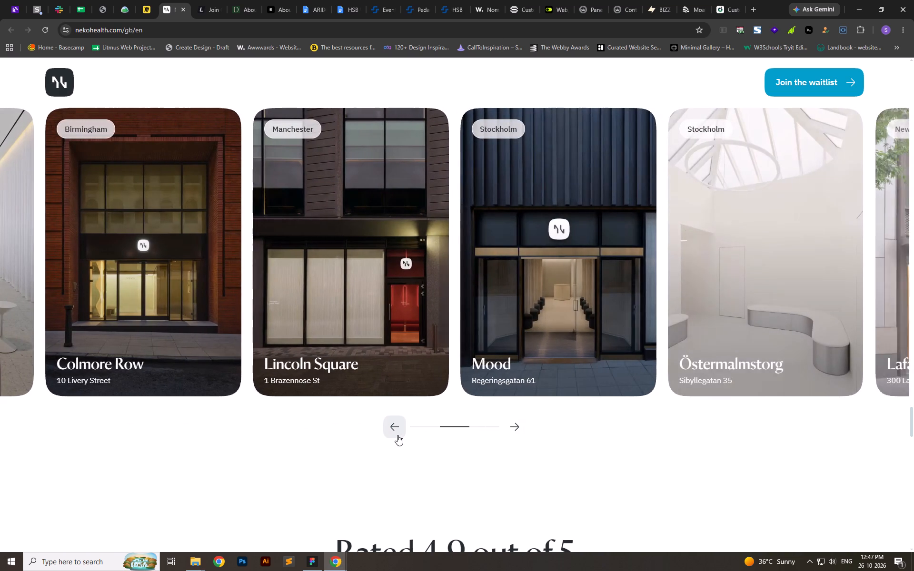
{"action": "left_click", "coordinate": [397, 434]}
{"action": "triple_click", "coordinate": [397, 434]}
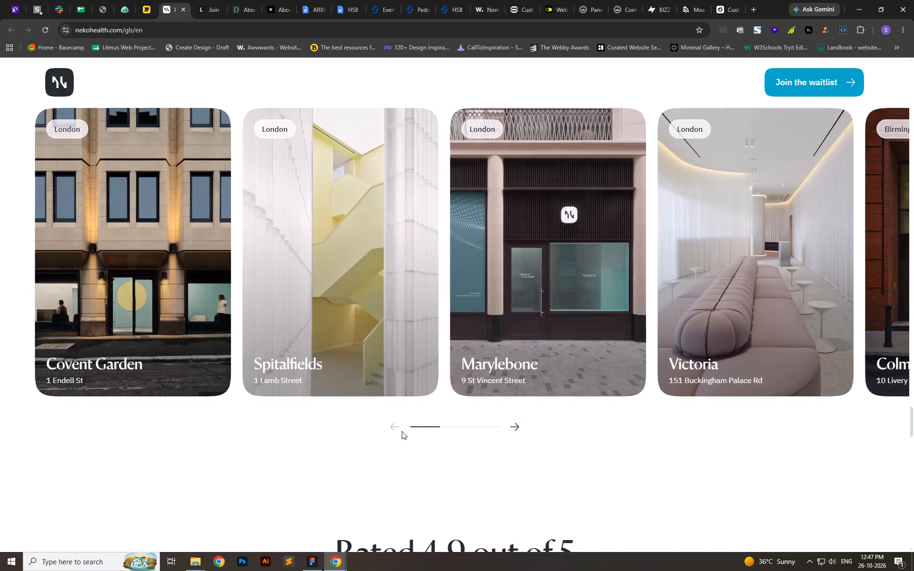
{"action": "left_click", "coordinate": [397, 430]}
Examine the rest of the Neko Health homepage: member reviews, Latest news, the press logo strip and the footer.
{"action": "scroll", "coordinate": [404, 426], "scroll_direction": "down", "scroll_amount": 7}
{"action": "scroll", "coordinate": [480, 321], "scroll_direction": "down", "scroll_amount": 9}
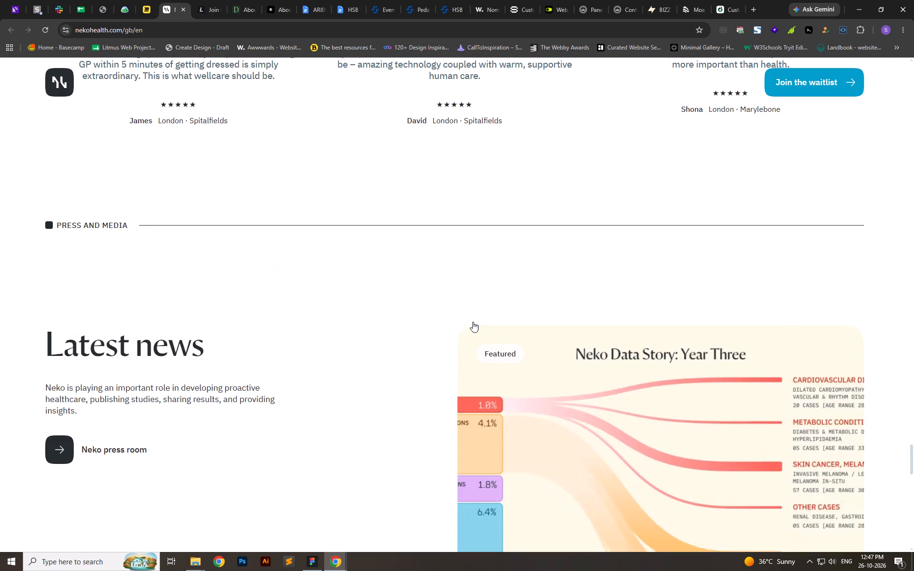
{"action": "scroll", "coordinate": [473, 322], "scroll_direction": "down", "scroll_amount": 2}
{"action": "scroll", "coordinate": [112, 306], "scroll_direction": "down", "scroll_amount": 5}
{"action": "scroll", "coordinate": [336, 325], "scroll_direction": "down", "scroll_amount": 6}
{"action": "scroll", "coordinate": [358, 332], "scroll_direction": "up", "scroll_amount": 6}
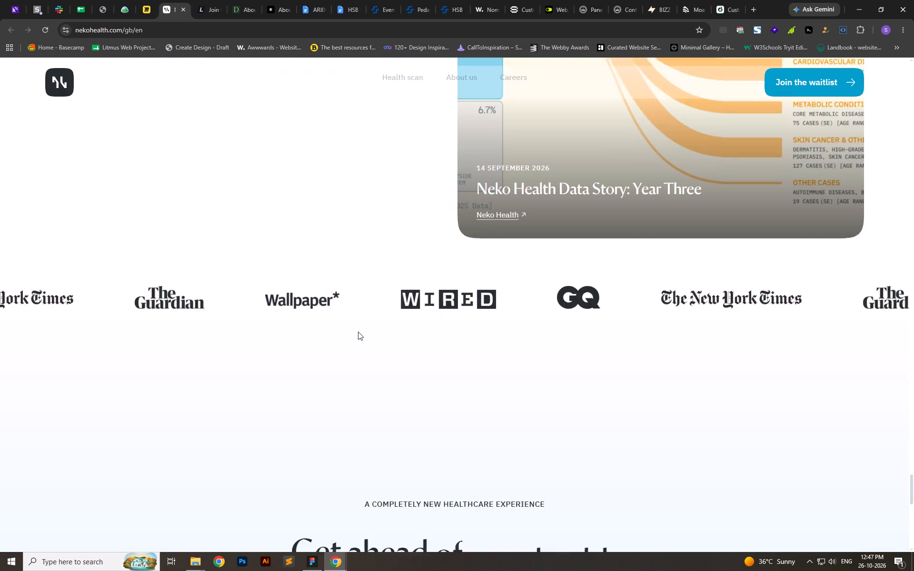
{"action": "scroll", "coordinate": [358, 332], "scroll_direction": "down", "scroll_amount": 1}
{"action": "left_click_drag", "start_coordinate": [407, 273], "coordinate": [503, 273]}
{"action": "left_click", "coordinate": [493, 350]}
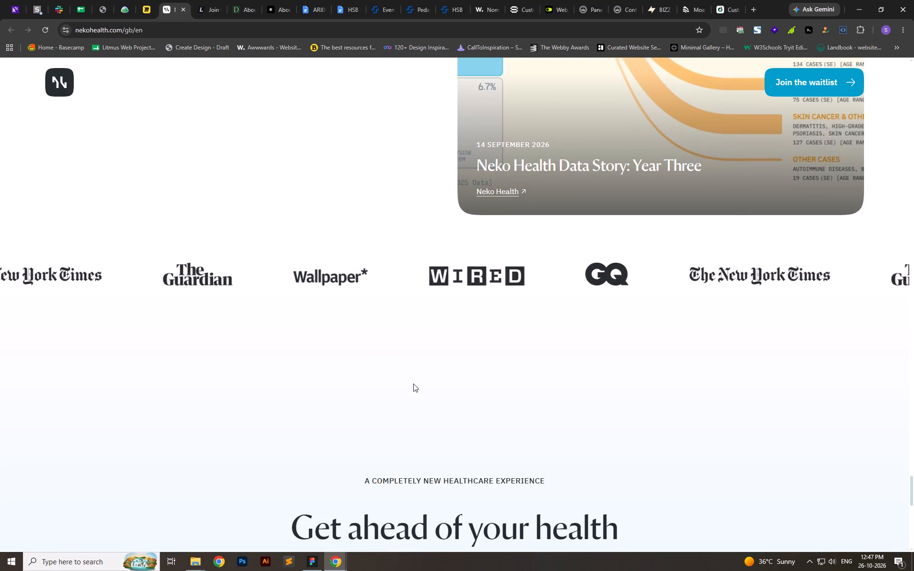
{"action": "scroll", "coordinate": [409, 382], "scroll_direction": "up", "scroll_amount": 5}
{"action": "scroll", "coordinate": [390, 374], "scroll_direction": "down", "scroll_amount": 19}
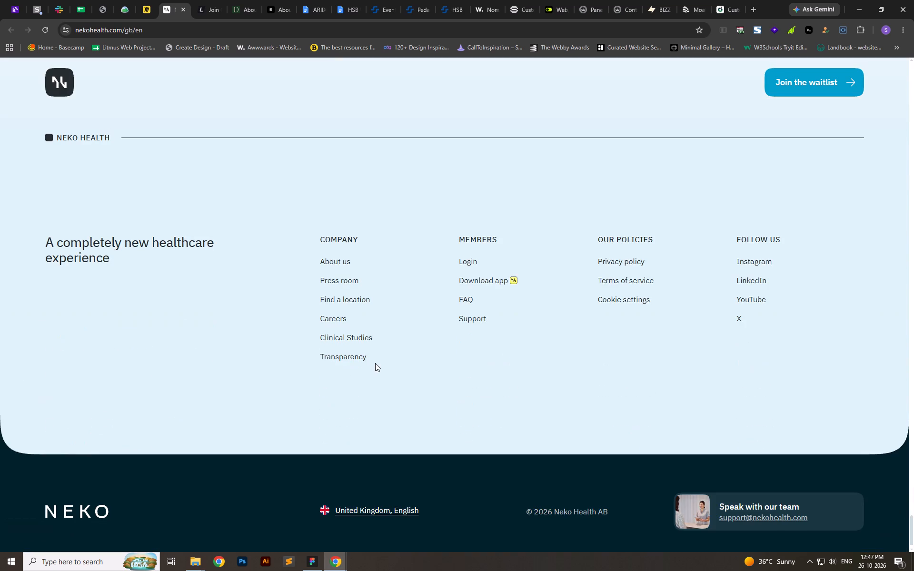
Open Neko Health's About us page and examine its hero, The Problem and Our Story sections.
{"action": "left_click", "coordinate": [344, 255]}
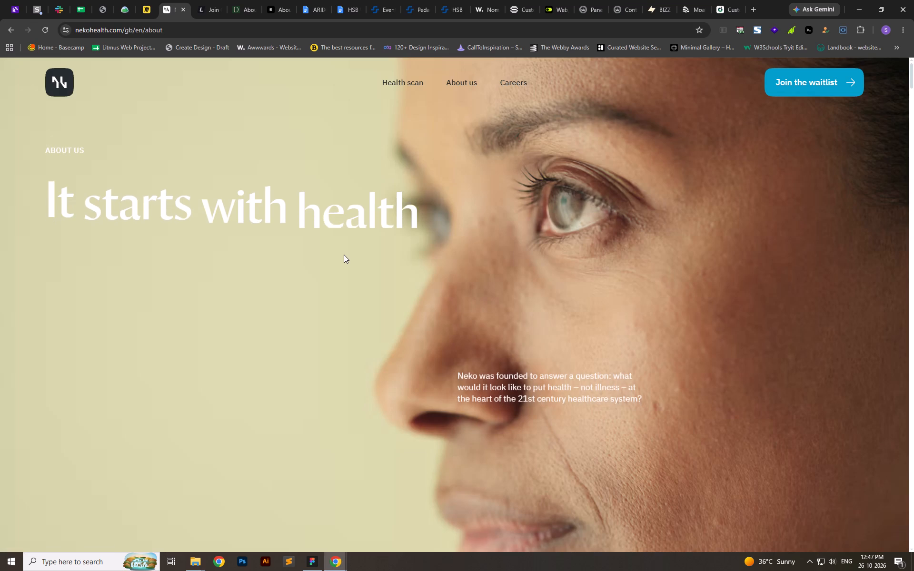
{"action": "scroll", "coordinate": [378, 268], "scroll_direction": "down", "scroll_amount": 5}
{"action": "scroll", "coordinate": [401, 287], "scroll_direction": "up", "scroll_amount": 13}
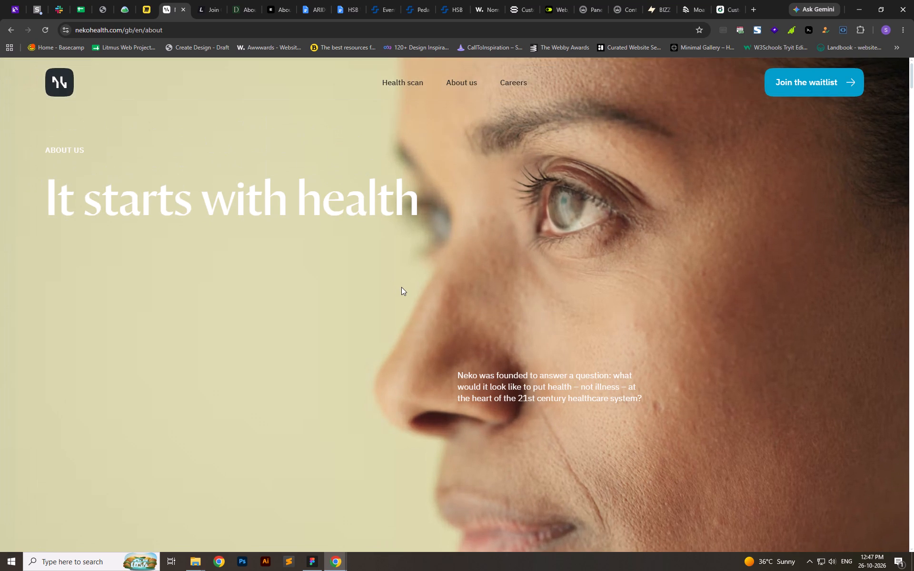
{"action": "scroll", "coordinate": [401, 287], "scroll_direction": "down", "scroll_amount": 17}
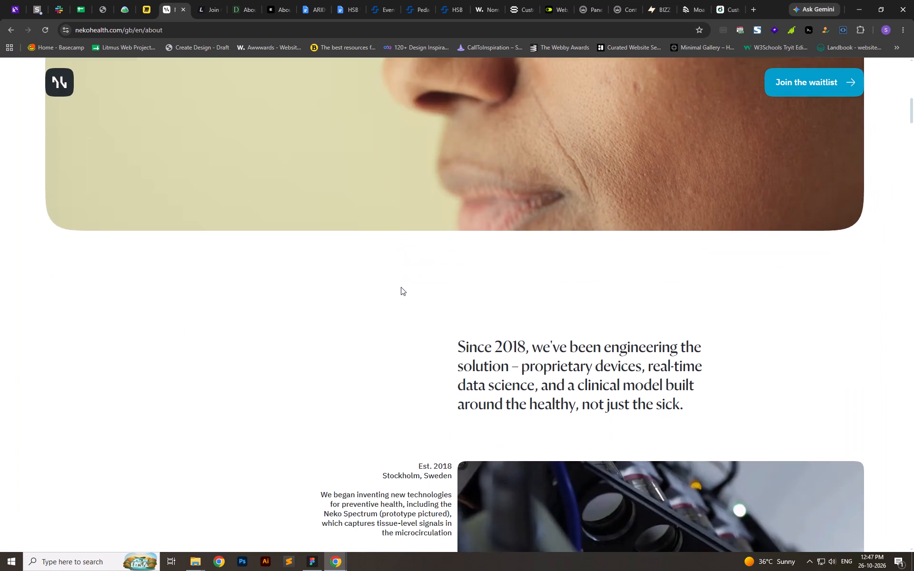
{"action": "scroll", "coordinate": [401, 287], "scroll_direction": "down", "scroll_amount": 11}
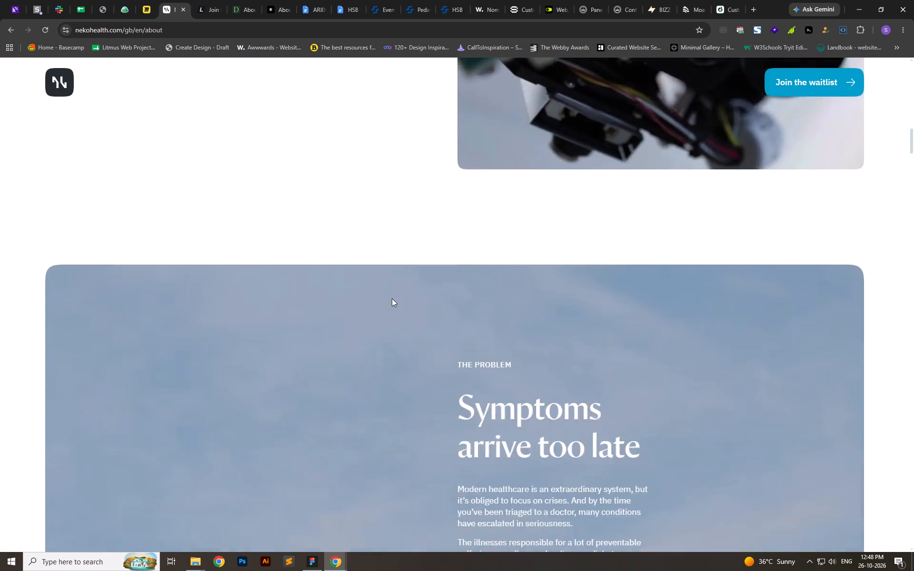
{"action": "scroll", "coordinate": [392, 298], "scroll_direction": "down", "scroll_amount": 11}
{"action": "scroll", "coordinate": [392, 298], "scroll_direction": "down", "scroll_amount": 11}
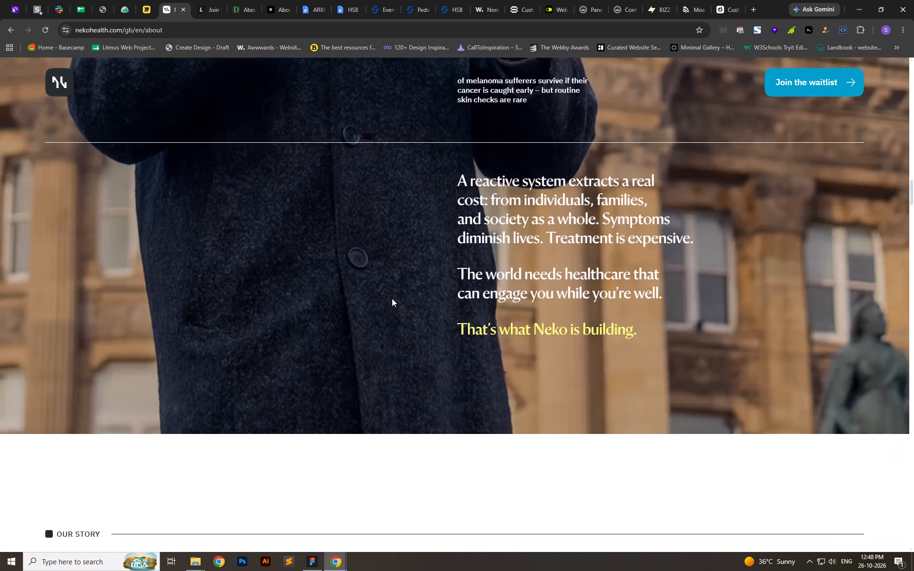
{"action": "scroll", "coordinate": [392, 298], "scroll_direction": "down", "scroll_amount": 15}
{"action": "scroll", "coordinate": [392, 298], "scroll_direction": "down", "scroll_amount": 8}
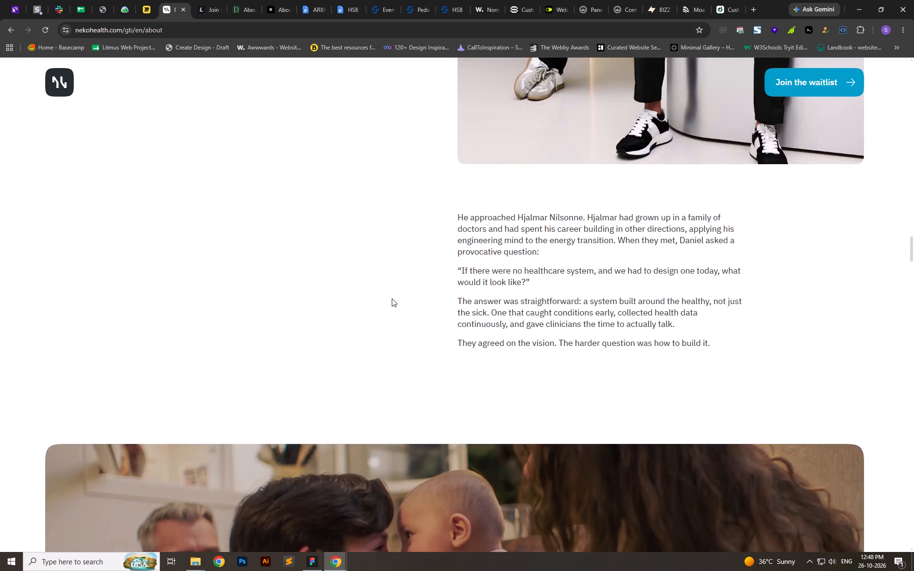
{"action": "scroll", "coordinate": [392, 298], "scroll_direction": "down", "scroll_amount": 13}
{"action": "scroll", "coordinate": [391, 302], "scroll_direction": "down", "scroll_amount": 8}
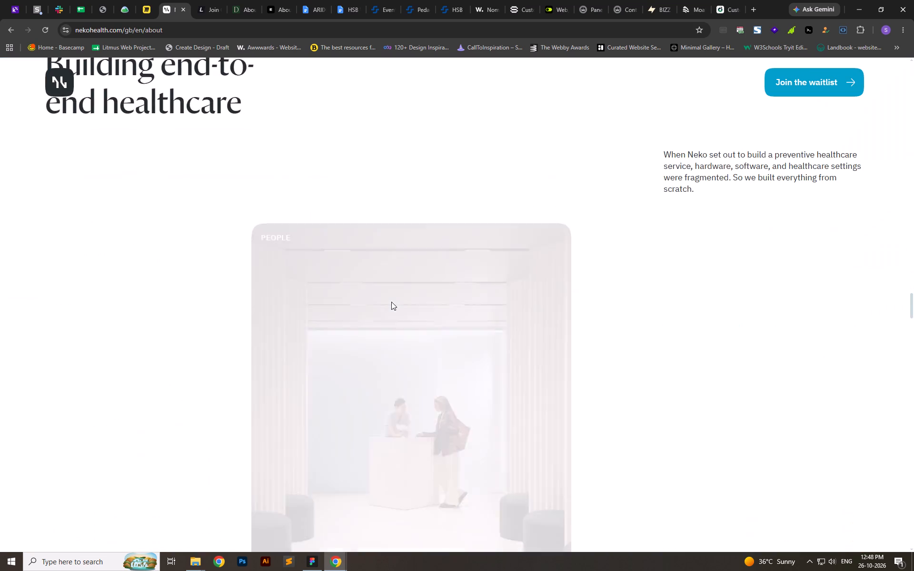
Study the image grid layout of the Building end-to-end healthcare section on the About us page.
{"action": "scroll", "coordinate": [391, 302], "scroll_direction": "down", "scroll_amount": 5}
{"action": "scroll", "coordinate": [434, 302], "scroll_direction": "up", "scroll_amount": 6}
{"action": "scroll", "coordinate": [434, 303], "scroll_direction": "down", "scroll_amount": 6}
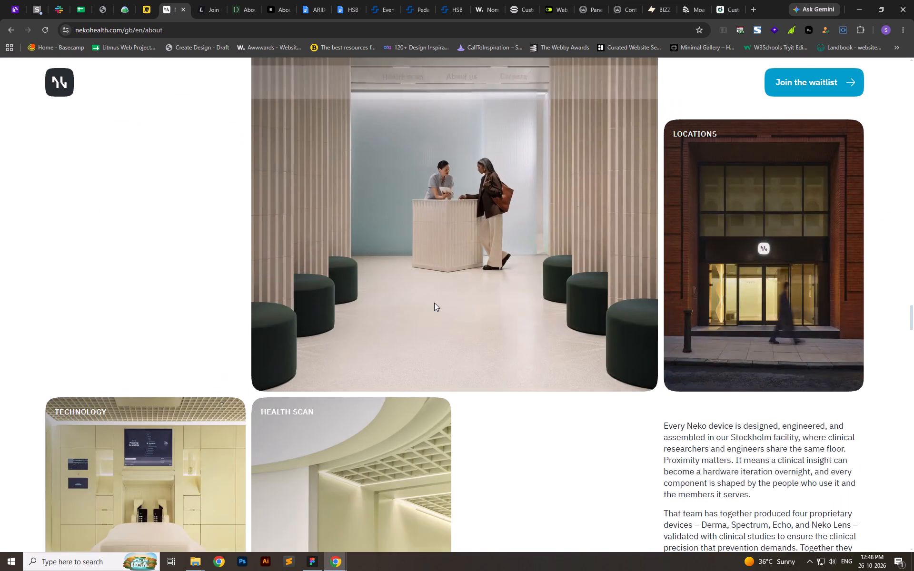
{"action": "scroll", "coordinate": [434, 303], "scroll_direction": "down", "scroll_amount": 4}
{"action": "scroll", "coordinate": [430, 307], "scroll_direction": "up", "scroll_amount": 8}
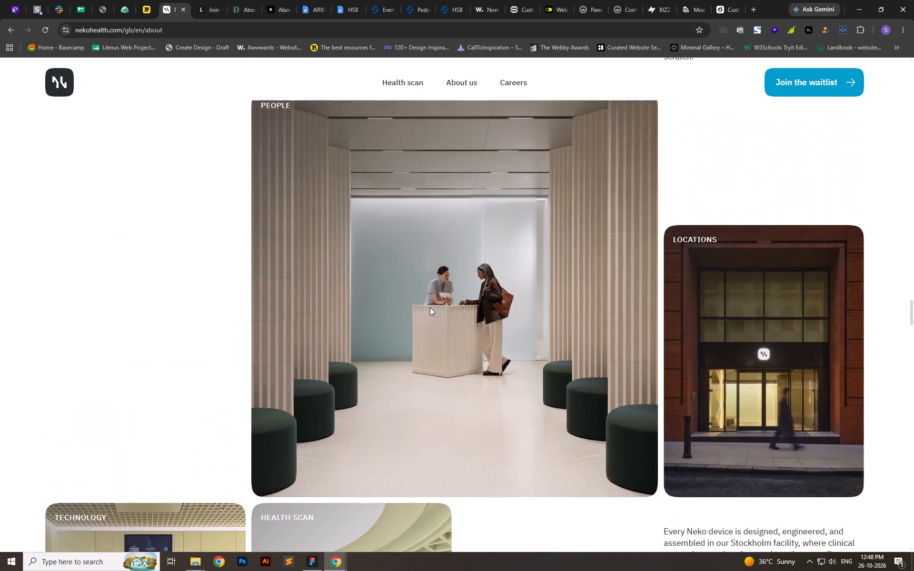
{"action": "scroll", "coordinate": [430, 307], "scroll_direction": "up", "scroll_amount": 6}
{"action": "scroll", "coordinate": [430, 307], "scroll_direction": "down", "scroll_amount": 12}
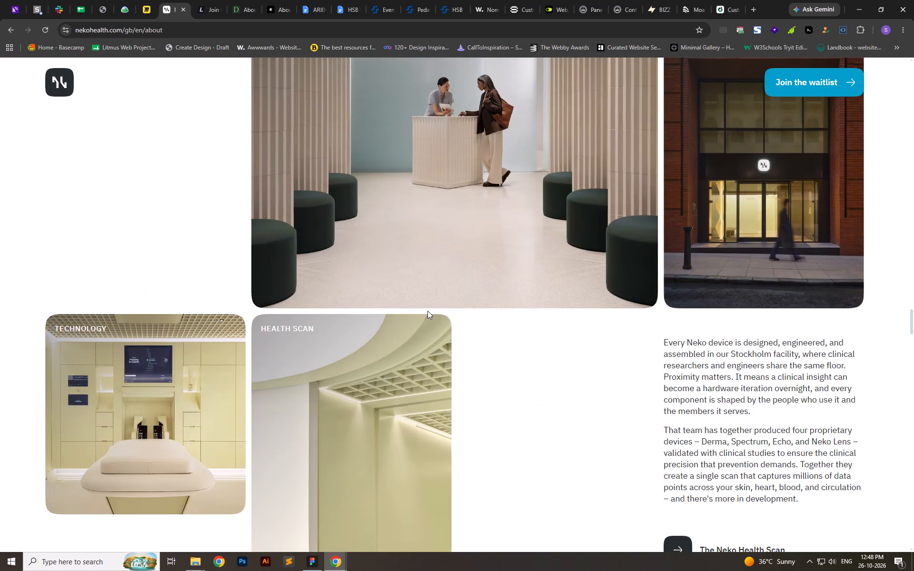
{"action": "scroll", "coordinate": [427, 311], "scroll_direction": "down", "scroll_amount": 6}
{"action": "scroll", "coordinate": [427, 311], "scroll_direction": "up", "scroll_amount": 10}
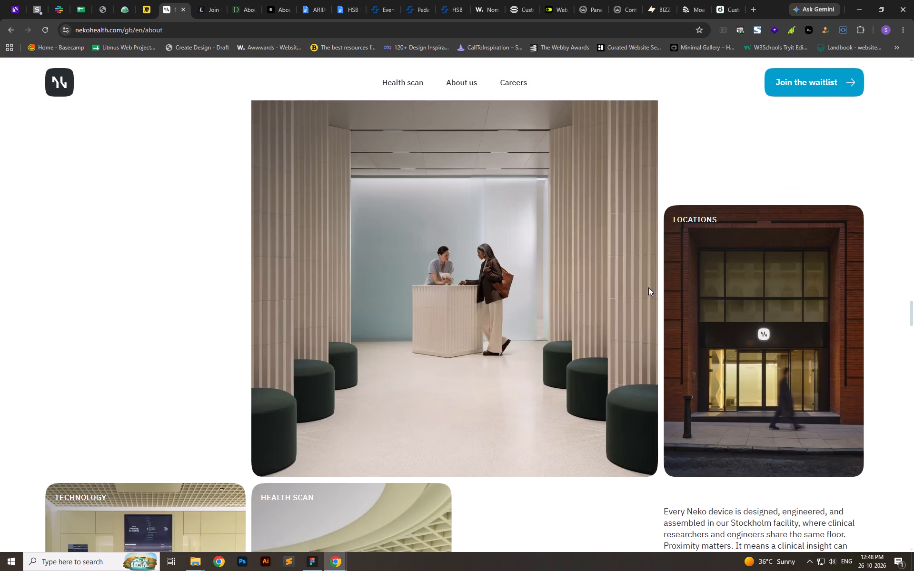
Examine the remaining About us sections, from Locations and the clinician quote to Our Investors, Learn more and the closing waitlist call.
{"action": "scroll", "coordinate": [511, 331], "scroll_direction": "down", "scroll_amount": 5}
{"action": "scroll", "coordinate": [364, 340], "scroll_direction": "down", "scroll_amount": 12}
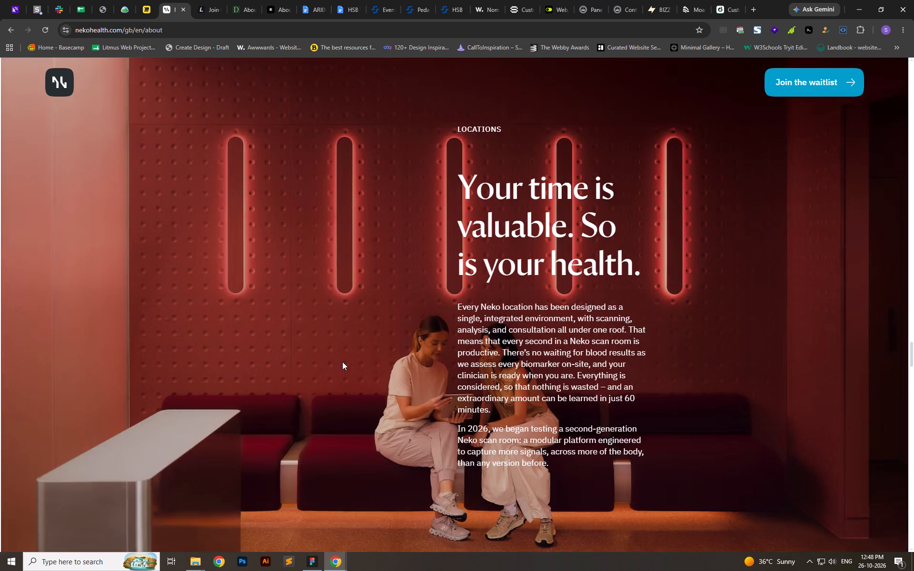
{"action": "scroll", "coordinate": [342, 362], "scroll_direction": "down", "scroll_amount": 16}
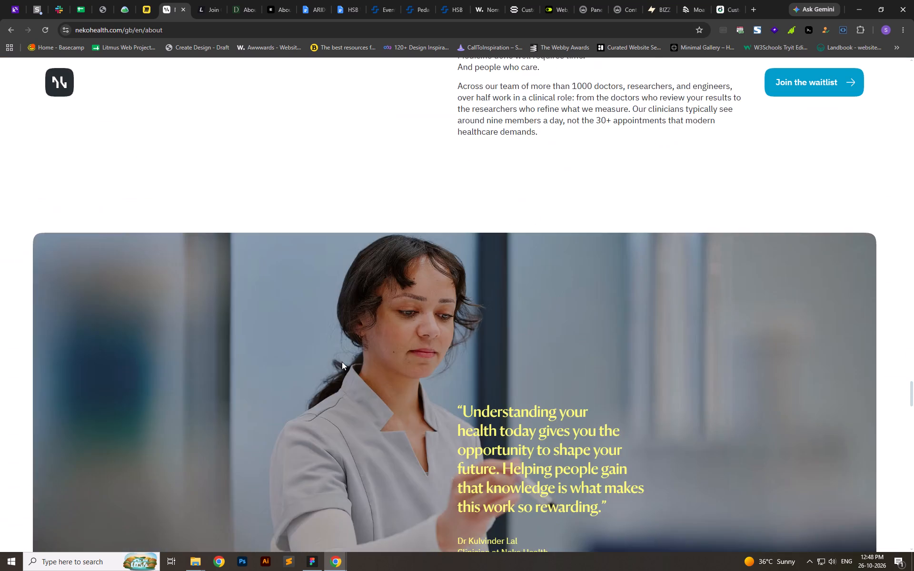
{"action": "scroll", "coordinate": [342, 362], "scroll_direction": "down", "scroll_amount": 15}
{"action": "scroll", "coordinate": [342, 360], "scroll_direction": "down", "scroll_amount": 8}
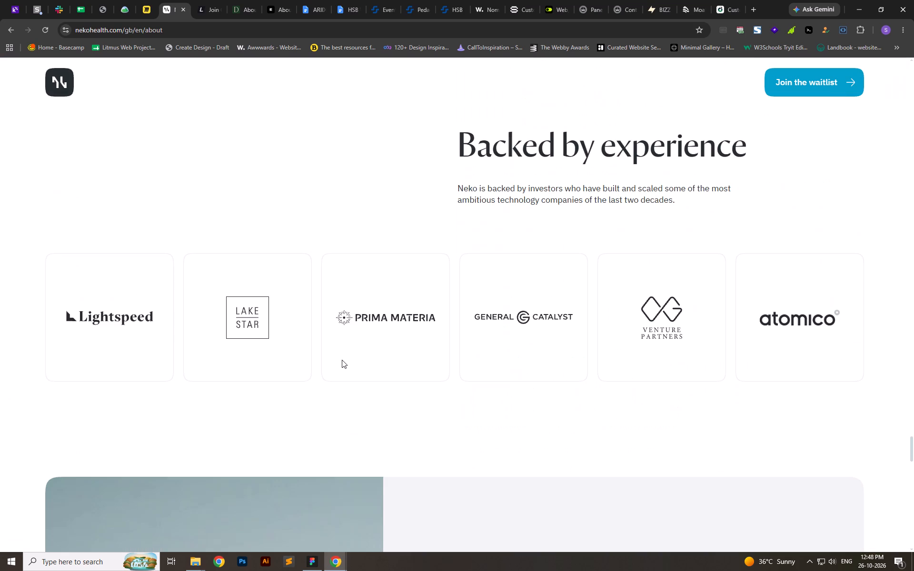
{"action": "scroll", "coordinate": [565, 327], "scroll_direction": "down", "scroll_amount": 5}
{"action": "scroll", "coordinate": [554, 329], "scroll_direction": "up", "scroll_amount": 7}
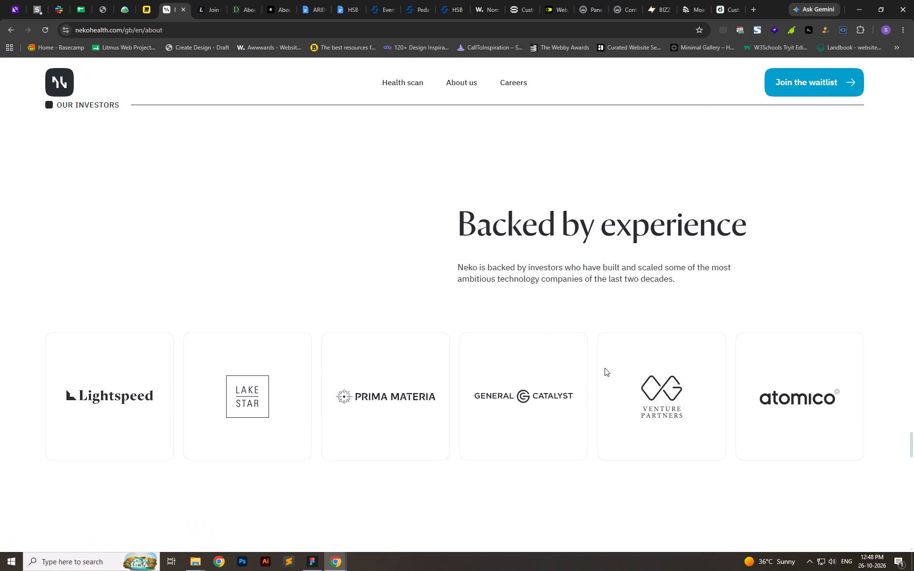
{"action": "scroll", "coordinate": [504, 380], "scroll_direction": "down", "scroll_amount": 13}
{"action": "scroll", "coordinate": [228, 318], "scroll_direction": "down", "scroll_amount": 4}
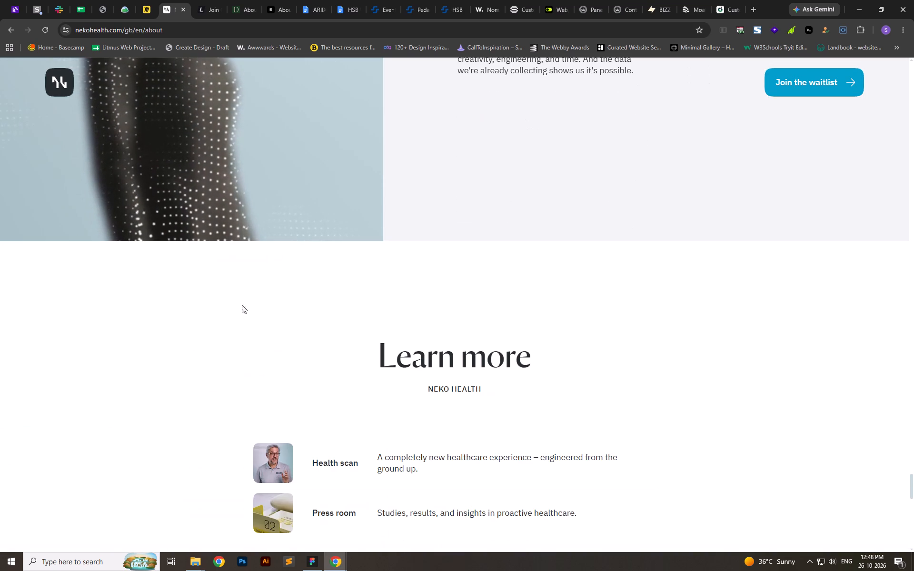
{"action": "scroll", "coordinate": [312, 346], "scroll_direction": "down", "scroll_amount": 11}
{"action": "scroll", "coordinate": [430, 339], "scroll_direction": "up", "scroll_amount": 1}
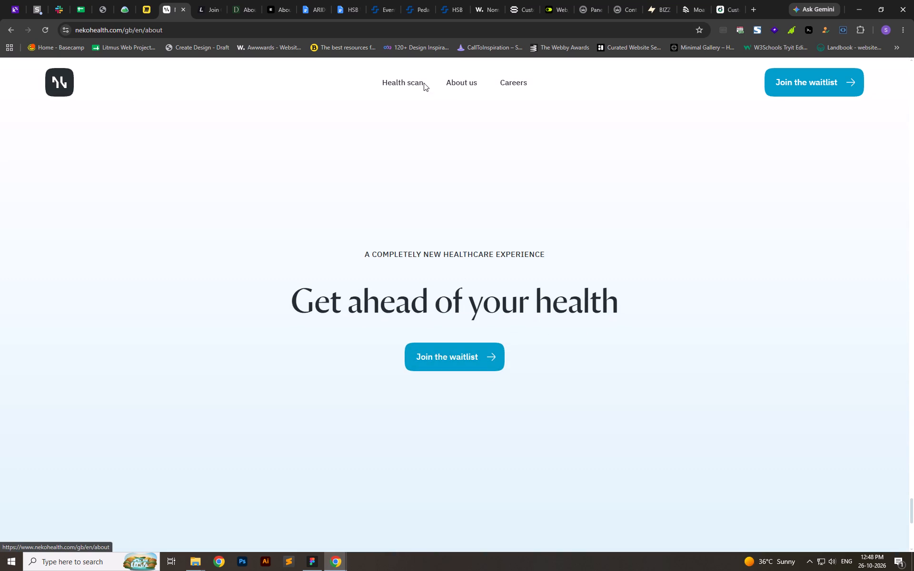
Close the Neko Health site.
{"action": "left_click", "coordinate": [181, 9]}
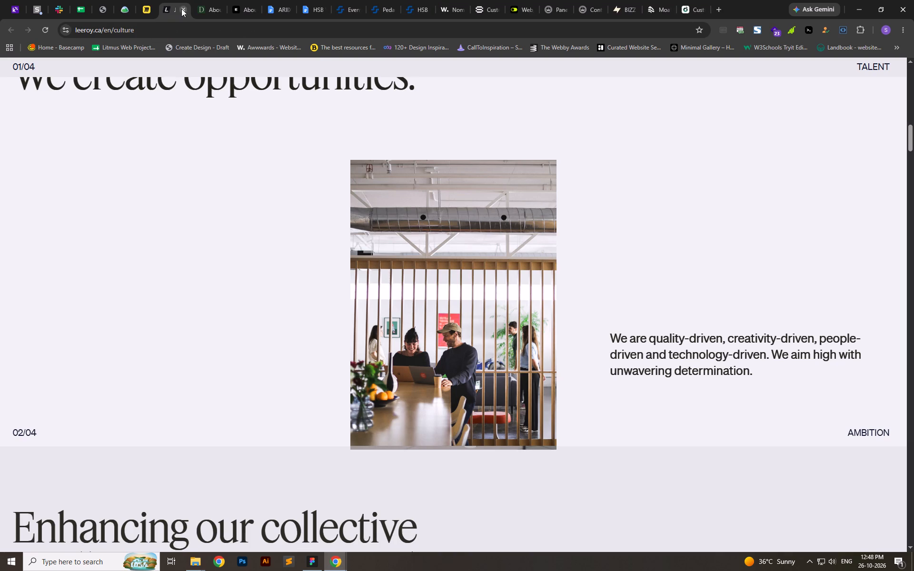
Examine Leeroy's culture page, from the numbered values sections to Proud Milenders, and close the site.
{"action": "scroll", "coordinate": [458, 351], "scroll_direction": "down", "scroll_amount": 19}
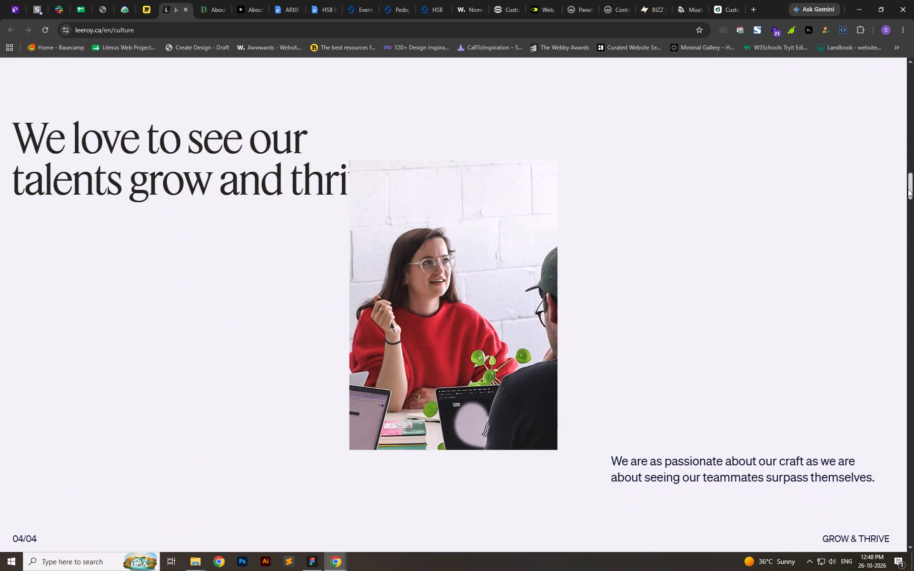
{"action": "left_click_drag", "start_coordinate": [908, 189], "coordinate": [844, 256]}
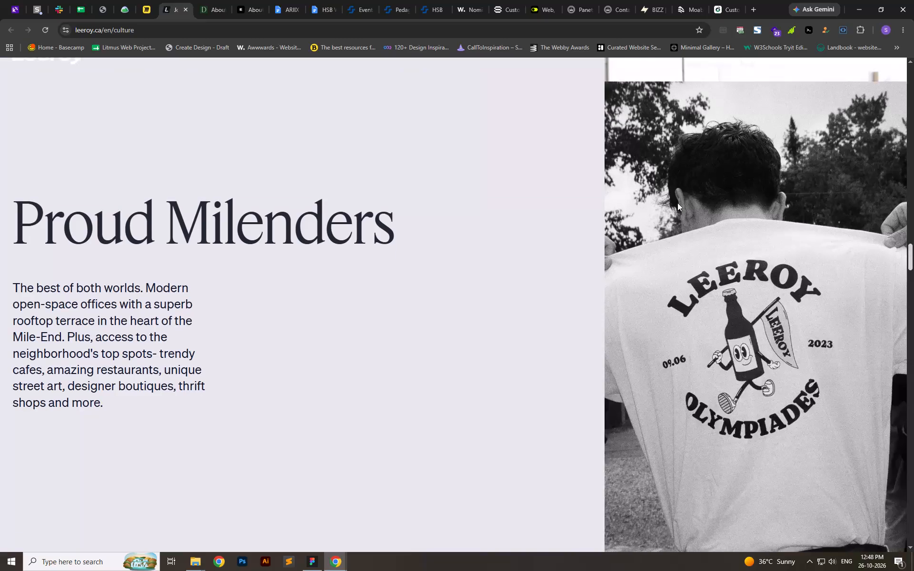
{"action": "left_click", "coordinate": [185, 11]}
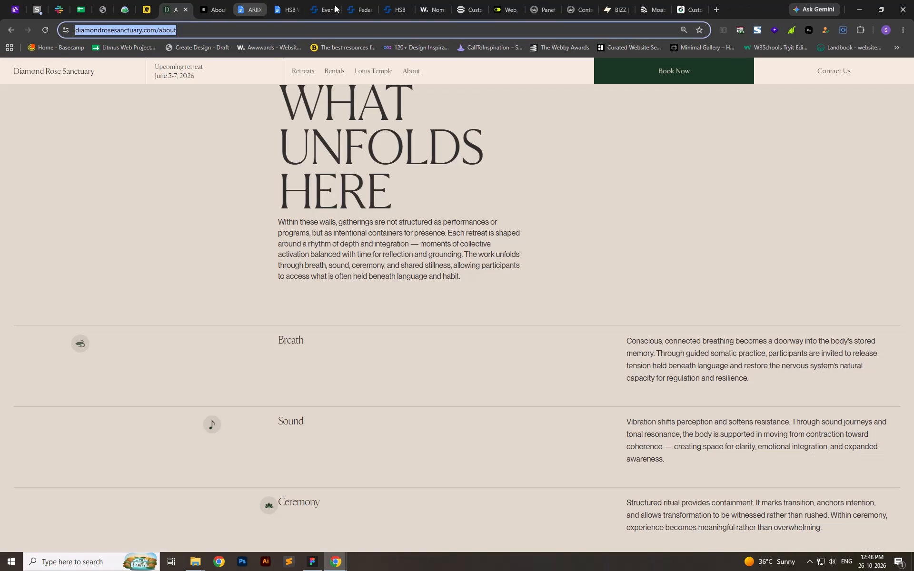
Switch to the Dopamine Studio site and examine its numbered service sections, from Web Design & Development to AI Business Integration.
{"action": "left_click", "coordinate": [509, 0]}
{"action": "scroll", "coordinate": [485, 269], "scroll_direction": "down", "scroll_amount": 7}
{"action": "scroll", "coordinate": [471, 267], "scroll_direction": "up", "scroll_amount": 1}
{"action": "scroll", "coordinate": [468, 267], "scroll_direction": "down", "scroll_amount": 6}
{"action": "scroll", "coordinate": [427, 285], "scroll_direction": "up", "scroll_amount": 1}
{"action": "scroll", "coordinate": [415, 303], "scroll_direction": "down", "scroll_amount": 4}
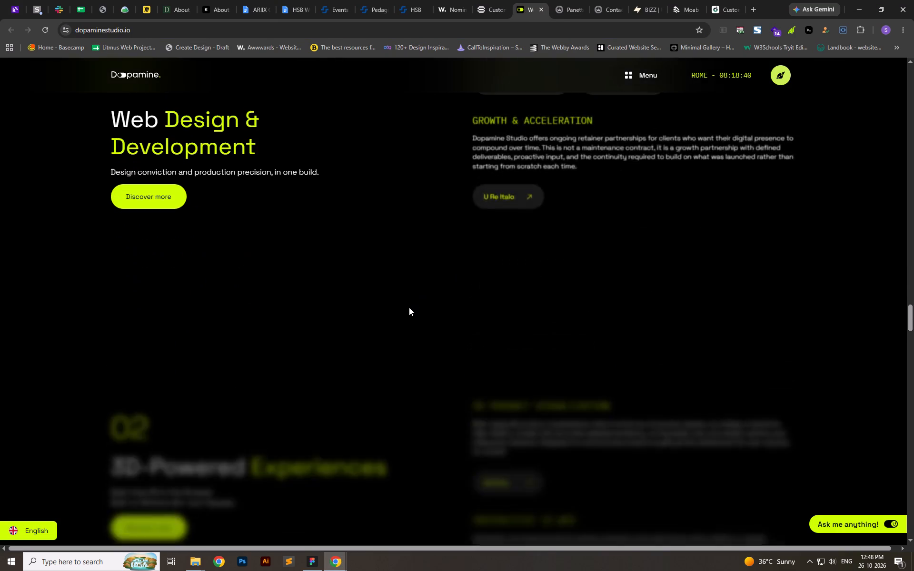
{"action": "scroll", "coordinate": [407, 307], "scroll_direction": "down", "scroll_amount": 18}
{"action": "scroll", "coordinate": [400, 290], "scroll_direction": "up", "scroll_amount": 1}
{"action": "scroll", "coordinate": [399, 289], "scroll_direction": "down", "scroll_amount": 4}
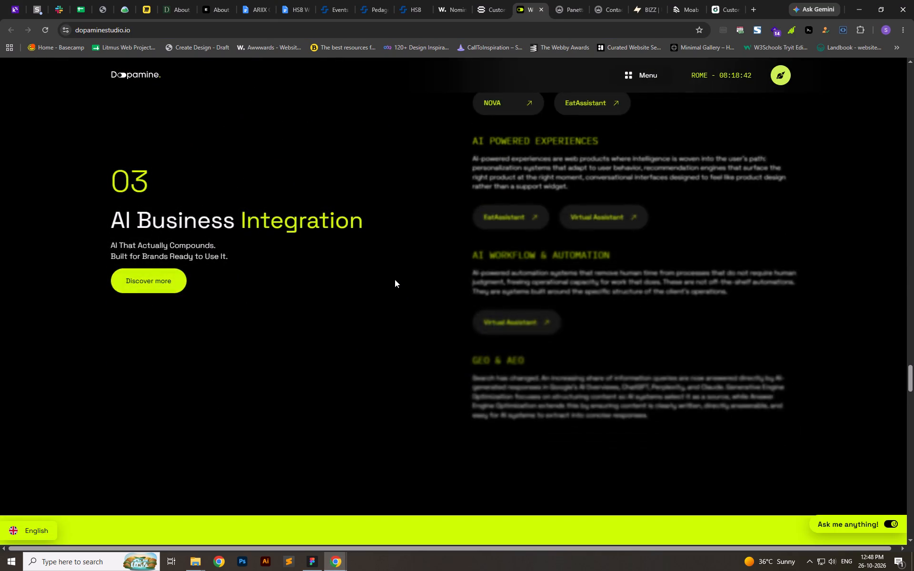
Examine the rest of the Dopamine Studio homepage: the Blog Posts list, the FAQ accordion and the footer layout.
{"action": "scroll", "coordinate": [395, 279], "scroll_direction": "down", "scroll_amount": 16}
{"action": "scroll", "coordinate": [393, 280], "scroll_direction": "down", "scroll_amount": 10}
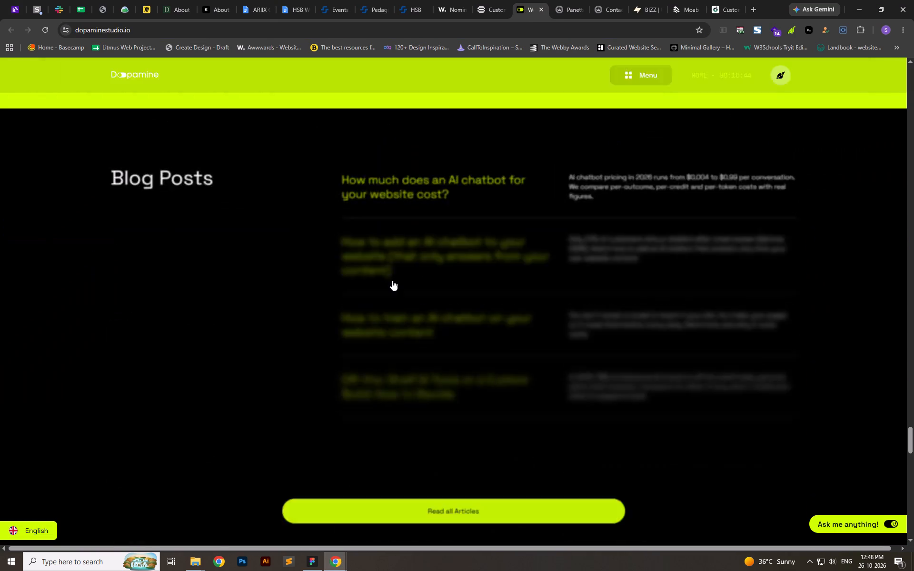
{"action": "scroll", "coordinate": [392, 280], "scroll_direction": "down", "scroll_amount": 18}
{"action": "scroll", "coordinate": [387, 283], "scroll_direction": "down", "scroll_amount": 6}
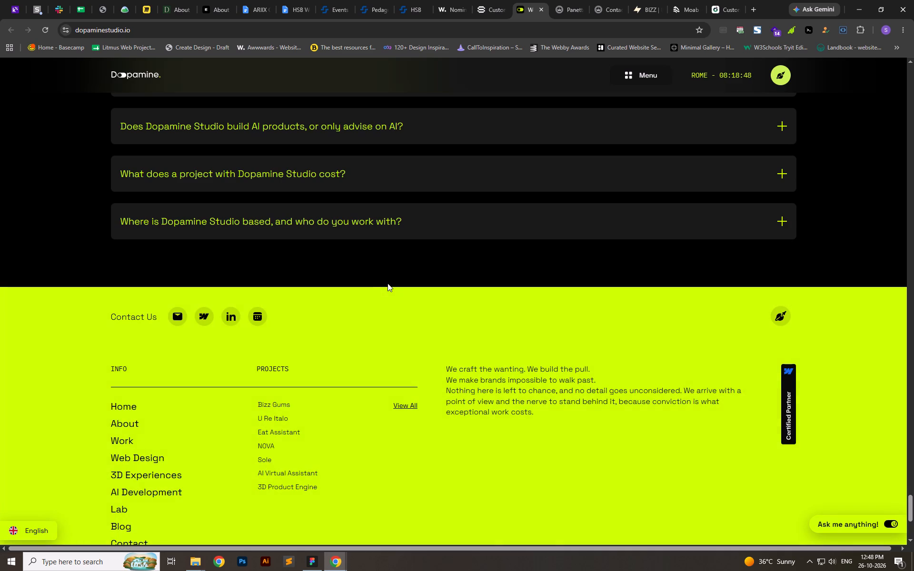
{"action": "scroll", "coordinate": [387, 283], "scroll_direction": "down", "scroll_amount": 7}
{"action": "scroll", "coordinate": [387, 283], "scroll_direction": "up", "scroll_amount": 1}
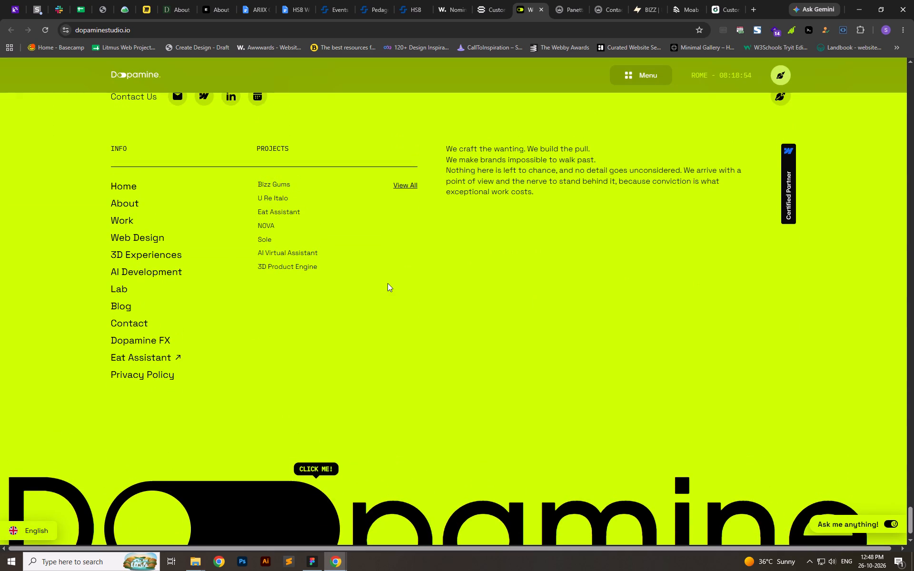
{"action": "scroll", "coordinate": [387, 283], "scroll_direction": "up", "scroll_amount": 4}
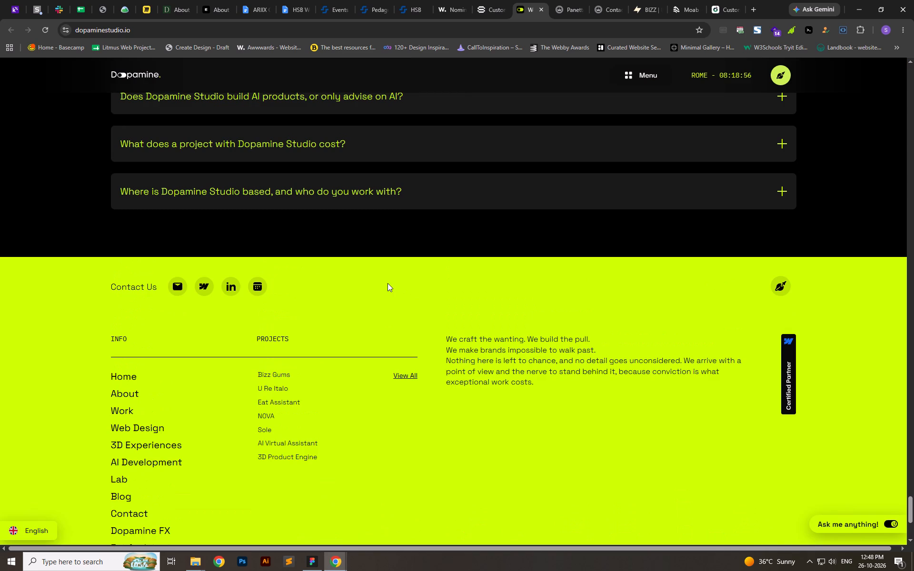
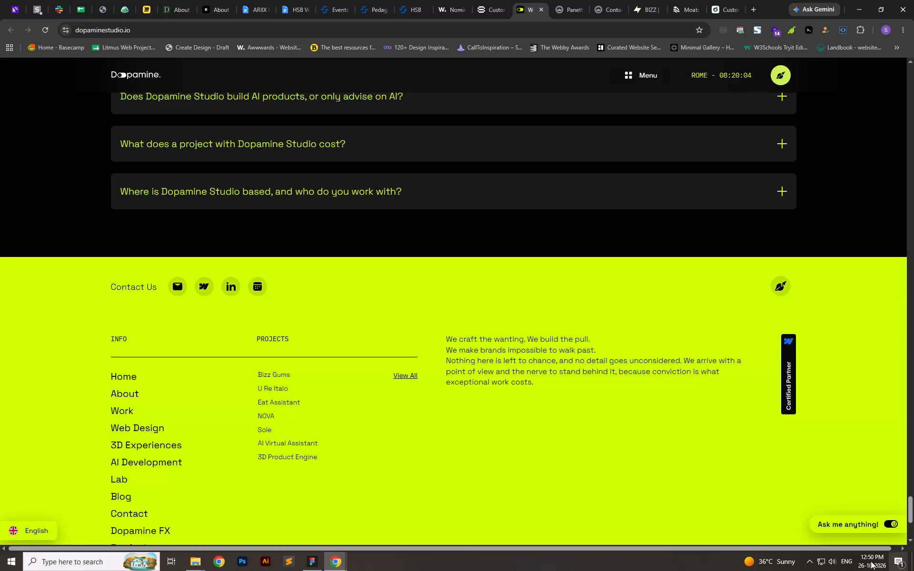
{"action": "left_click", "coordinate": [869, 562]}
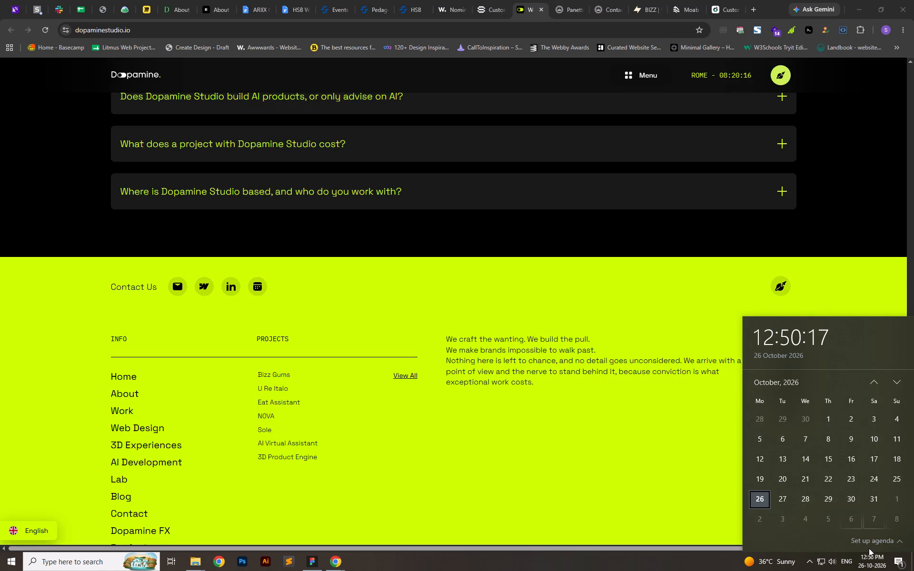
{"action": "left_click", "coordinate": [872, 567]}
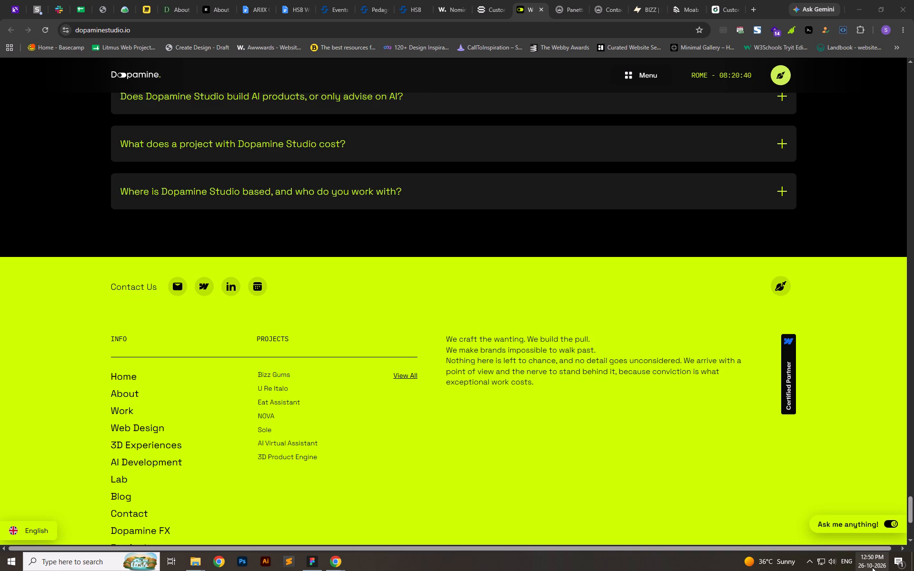
Open the Calculator app and multiply 150 by 100.
{"action": "left_click", "coordinate": [99, 558]}
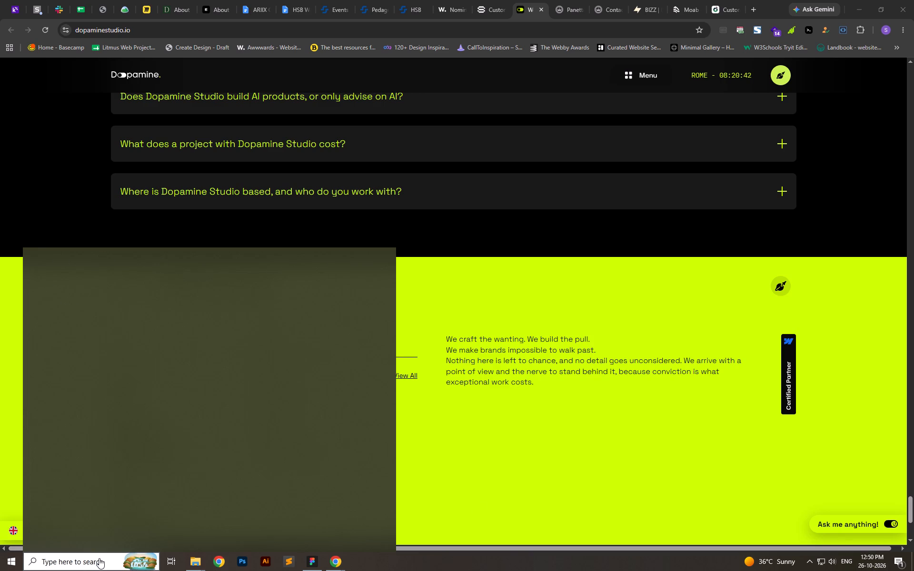
{"action": "key", "text": "c"}
{"action": "key", "text": "a"}
{"action": "left_click", "coordinate": [113, 305]}
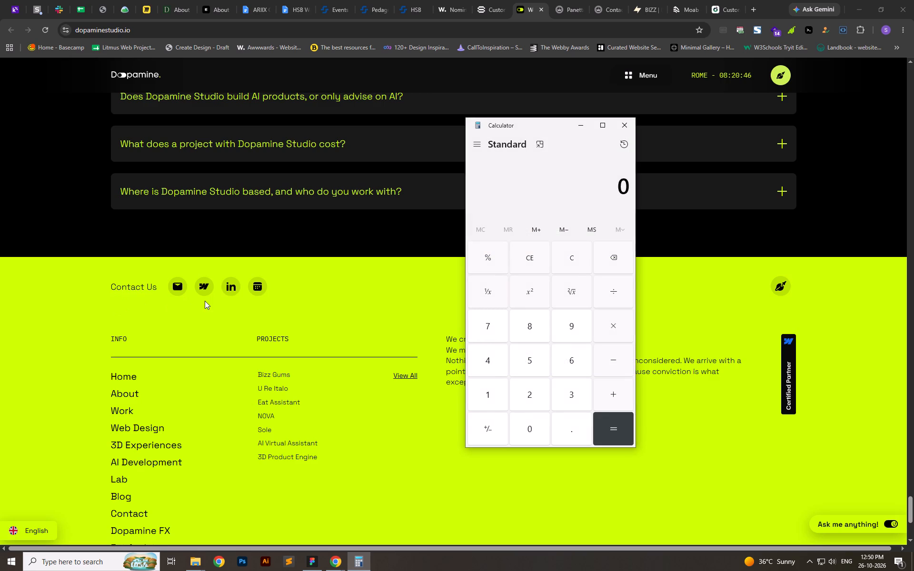
{"action": "type", "text": "150"}
{"action": "type", "text": "*100"}
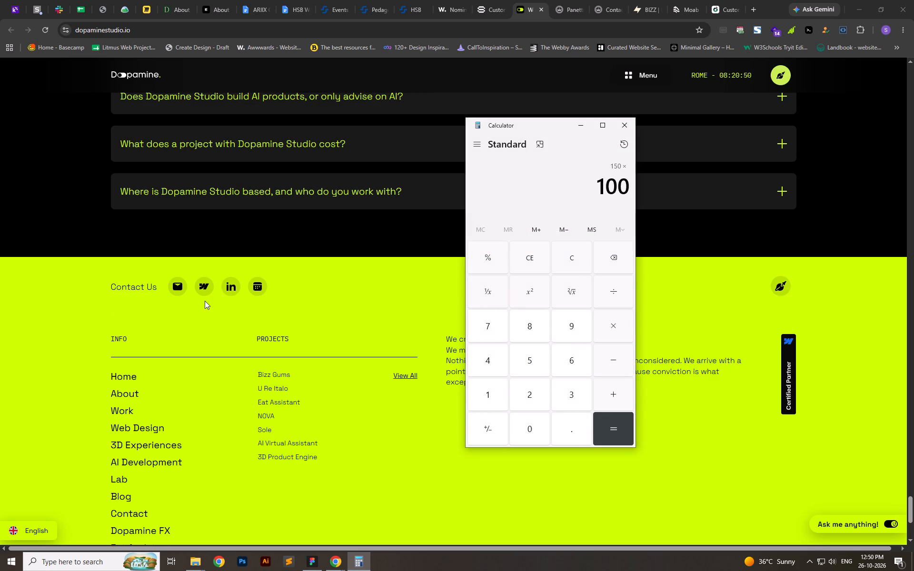
{"action": "key", "text": "Return"}
Clear the calculator, add 28 to 150 and multiply the sum by 100.
{"action": "double_click", "coordinate": [532, 253]}
{"action": "type", "text": "150"}
{"action": "type", "text": "+28"}
{"action": "key", "text": "Return"}
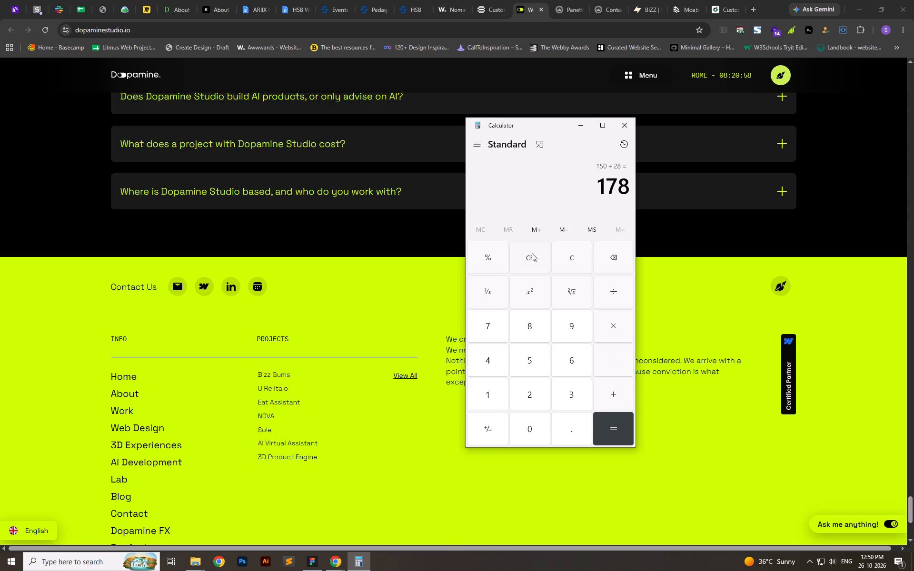
{"action": "type", "text": "*100"}
{"action": "key", "text": "Return"}
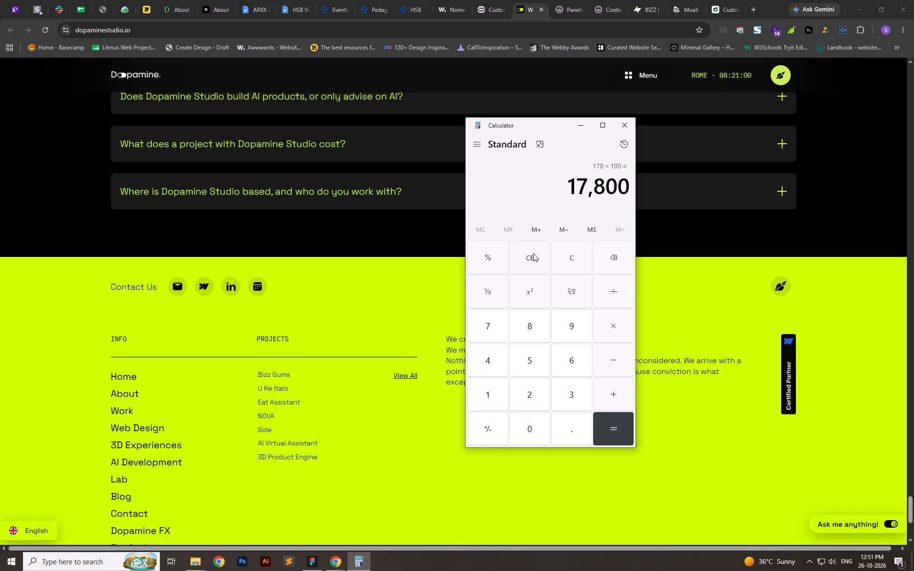
Clear the calculator, add 28 to 330 and multiply the sum by 45.
{"action": "double_click", "coordinate": [533, 253]}
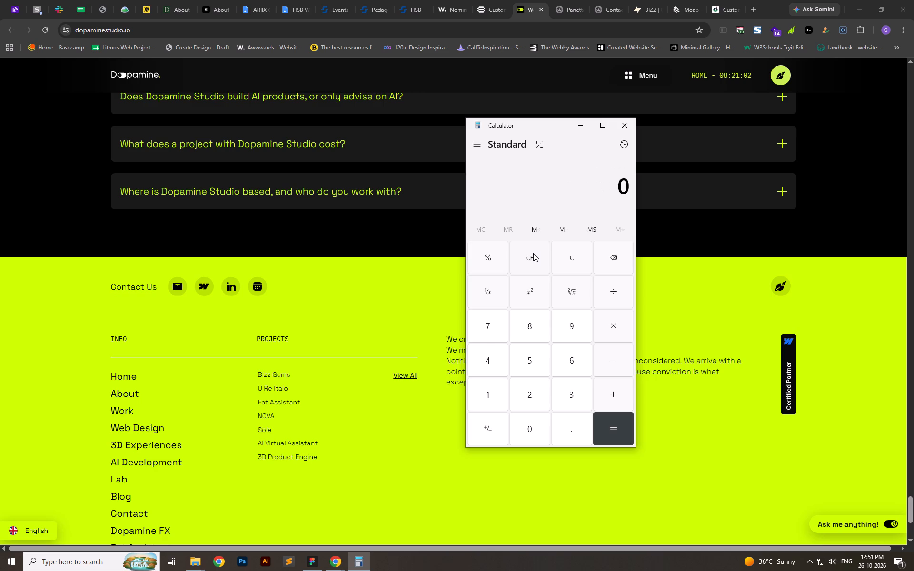
{"action": "left_click", "coordinate": [573, 254]}
{"action": "type", "text": "330"}
{"action": "type", "text": "+28"}
{"action": "key", "text": "Return"}
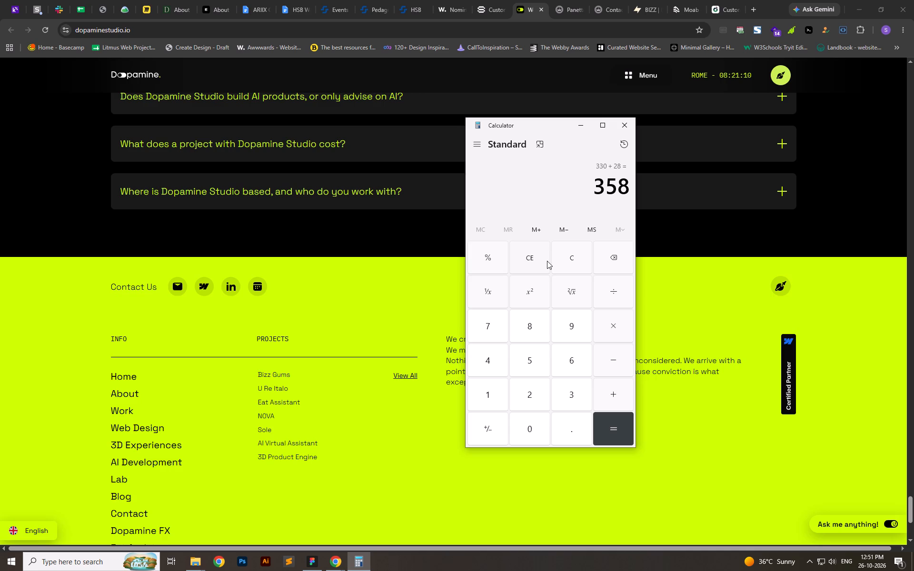
{"action": "type", "text": "*45"}
{"action": "key", "text": "Return"}
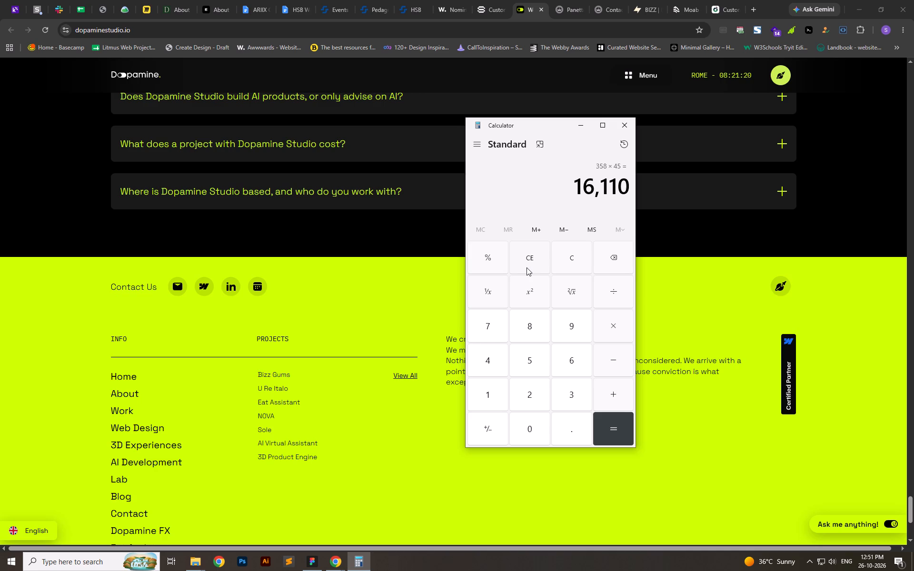
Clear the calculator and multiply 330 by 45.
{"action": "left_click", "coordinate": [527, 267]}
{"action": "double_click", "coordinate": [580, 264]}
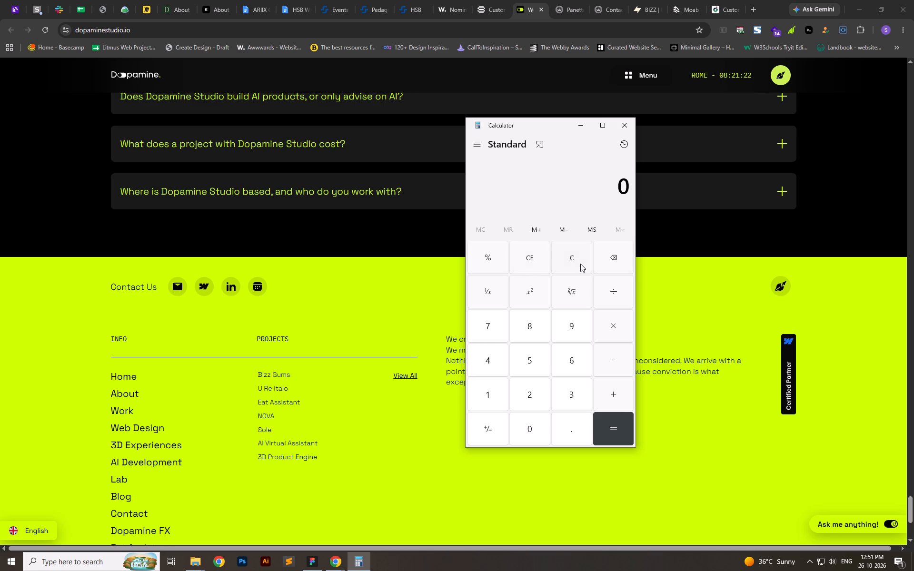
{"action": "type", "text": "330*45"}
{"action": "key", "text": "Return"}
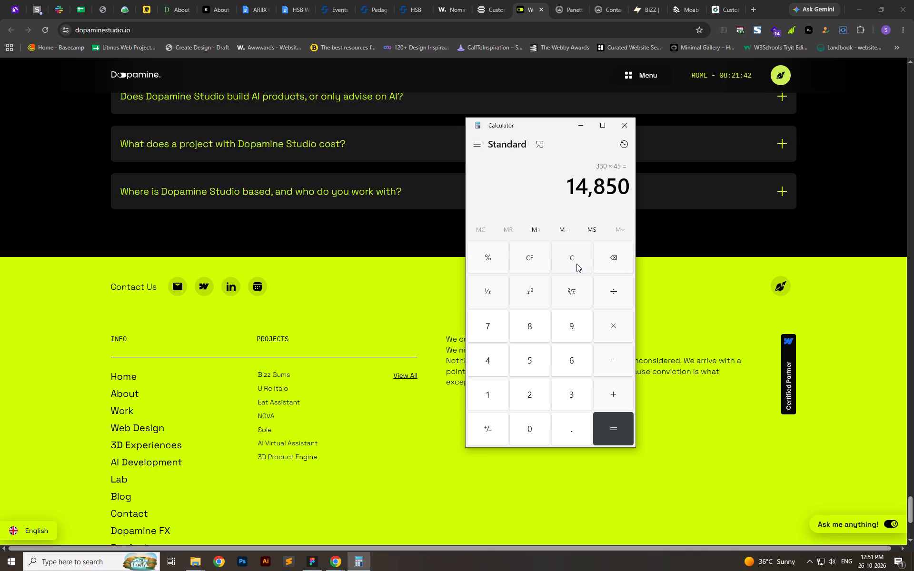
Clear the calculator and multiply 1665 by 9.
{"action": "triple_click", "coordinate": [576, 264]}
{"action": "left_click", "coordinate": [577, 264]}
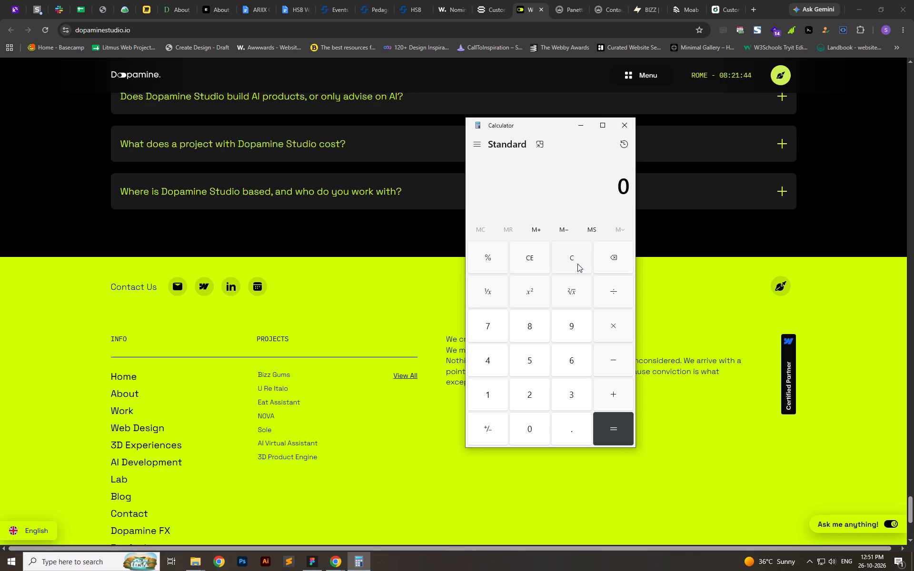
{"action": "type", "text": "1665"}
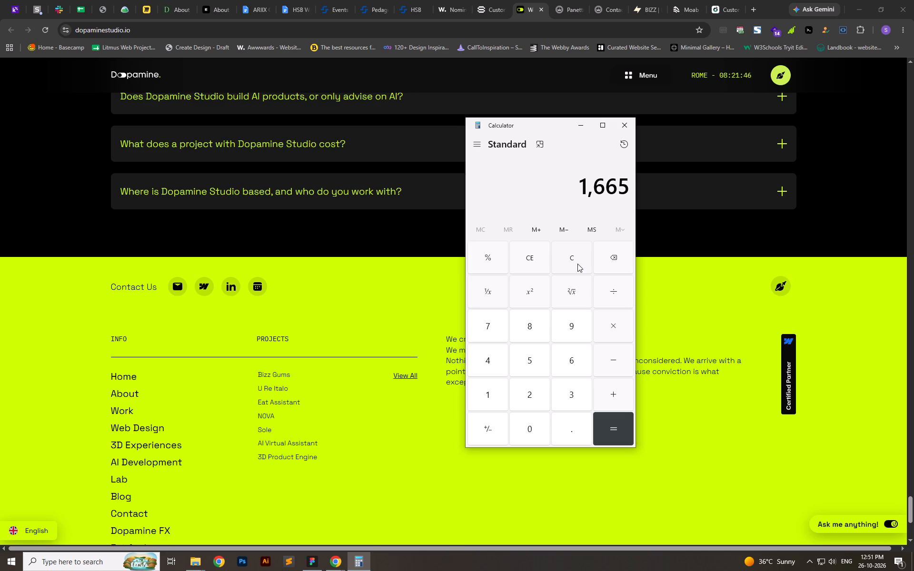
{"action": "type", "text": "*9"}
{"action": "key", "text": "Return"}
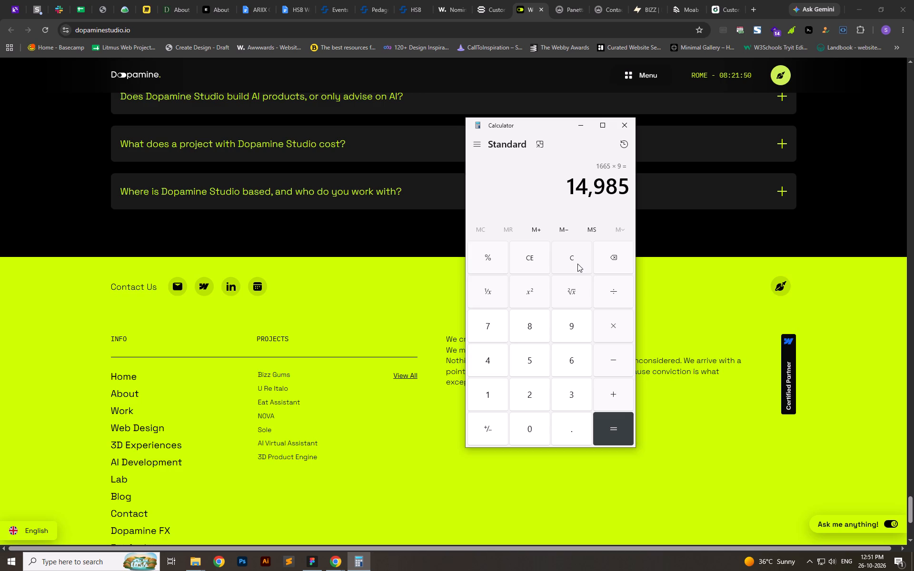
Clear the calculator, add 36 to 1665 and multiply the sum by 9.
{"action": "double_click", "coordinate": [577, 264]}
{"action": "type", "text": "1665"}
{"action": "type", "text": "+36"}
{"action": "key", "text": "Return"}
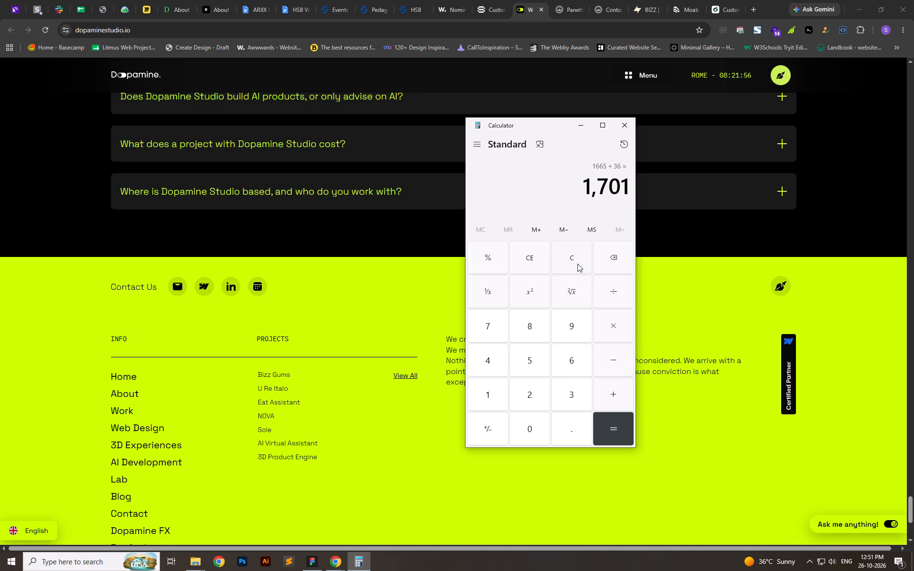
{"action": "type", "text": "*9"}
{"action": "key", "text": "Return"}
Clear the calculator, multiply 1119 by 12 and add 22% to the product.
{"action": "double_click", "coordinate": [577, 264]}
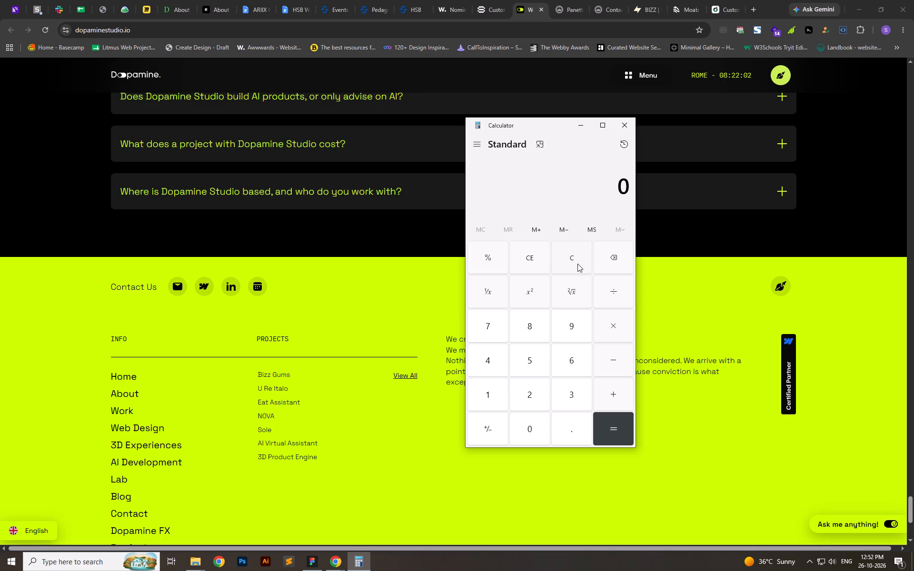
{"action": "triple_click", "coordinate": [577, 264]}
{"action": "type", "text": "1119"}
{"action": "type", "text": "*12"}
{"action": "key", "text": "Return"}
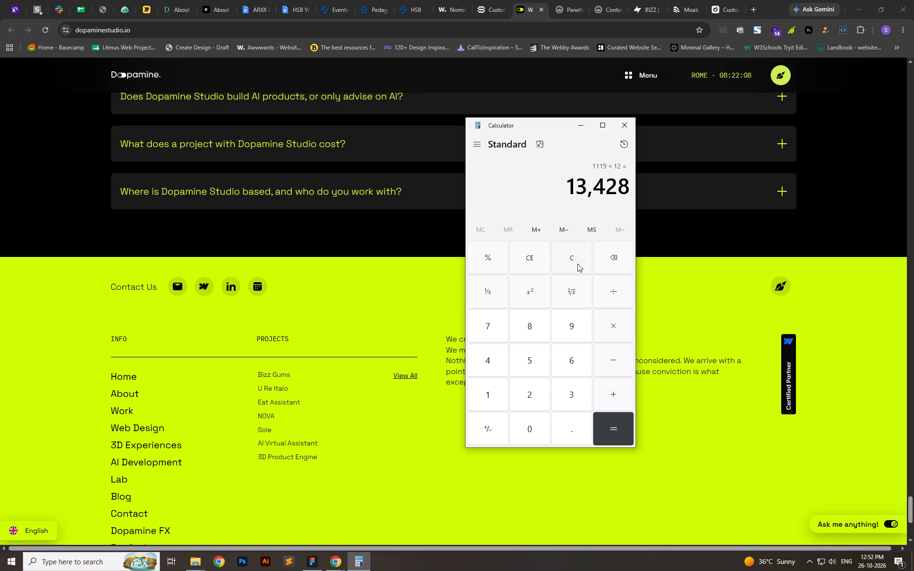
{"action": "type", "text": "+22"}
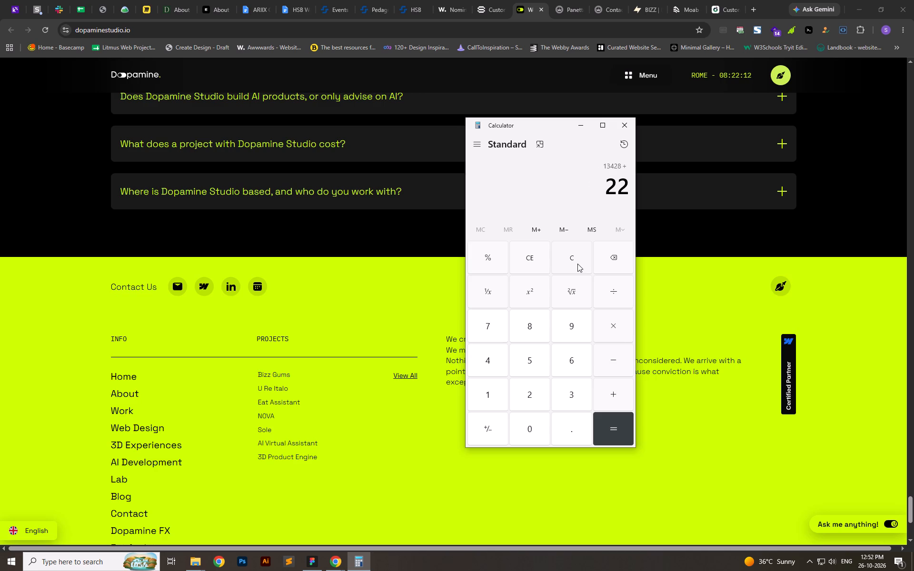
{"action": "key", "text": "shift+percent"}
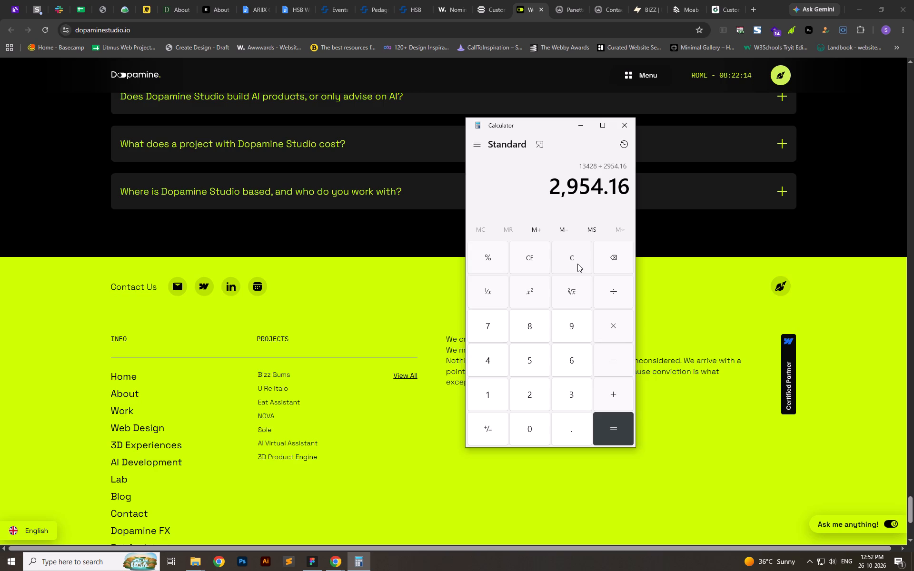
{"action": "key", "text": "Return"}
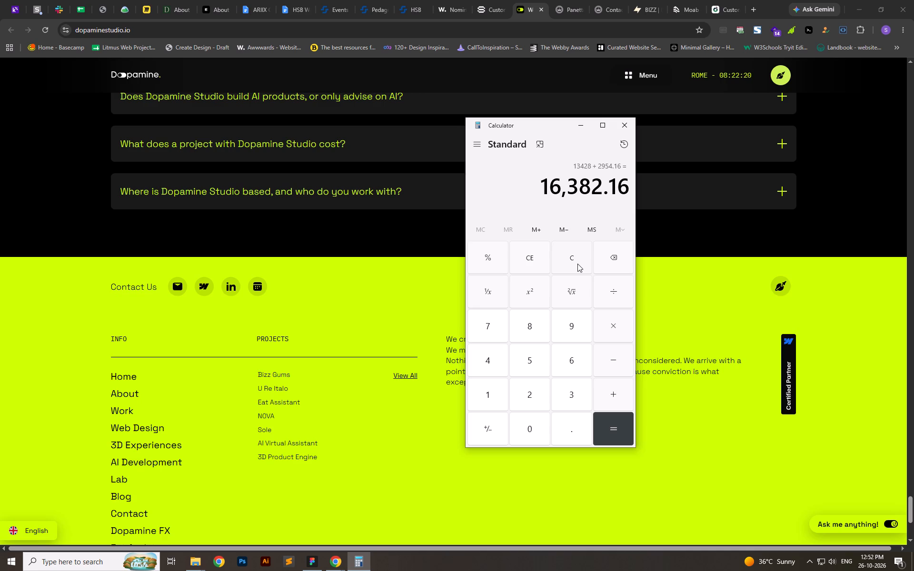
Clear the calculator, add 247 to 1119 and multiply the sum by 12.
{"action": "left_click", "coordinate": [555, 267]}
{"action": "triple_click", "coordinate": [539, 266]}
{"action": "left_click", "coordinate": [539, 266]}
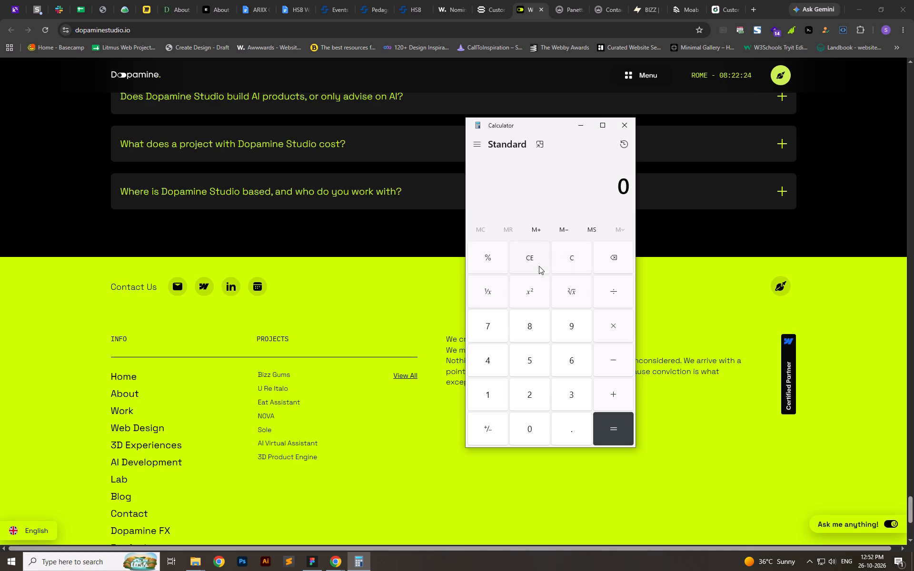
{"action": "type", "text": "1119"}
{"action": "type", "text": "+247"}
{"action": "key", "text": "Return"}
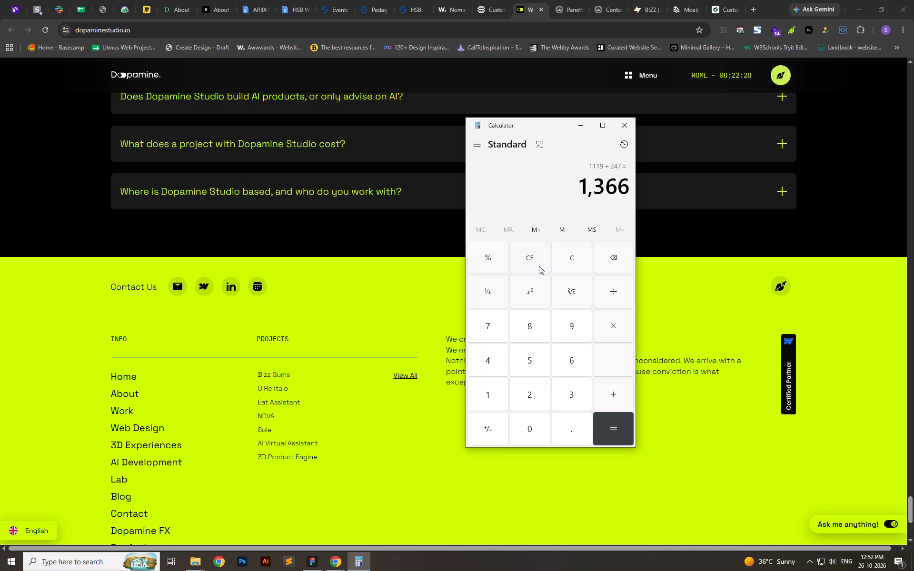
{"action": "type", "text": "*12"}
{"action": "key", "text": "Return"}
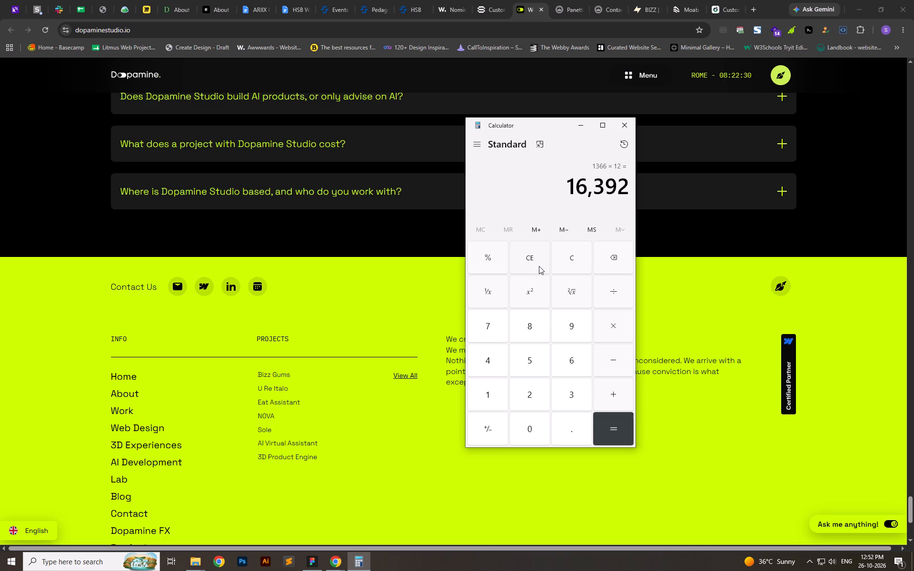
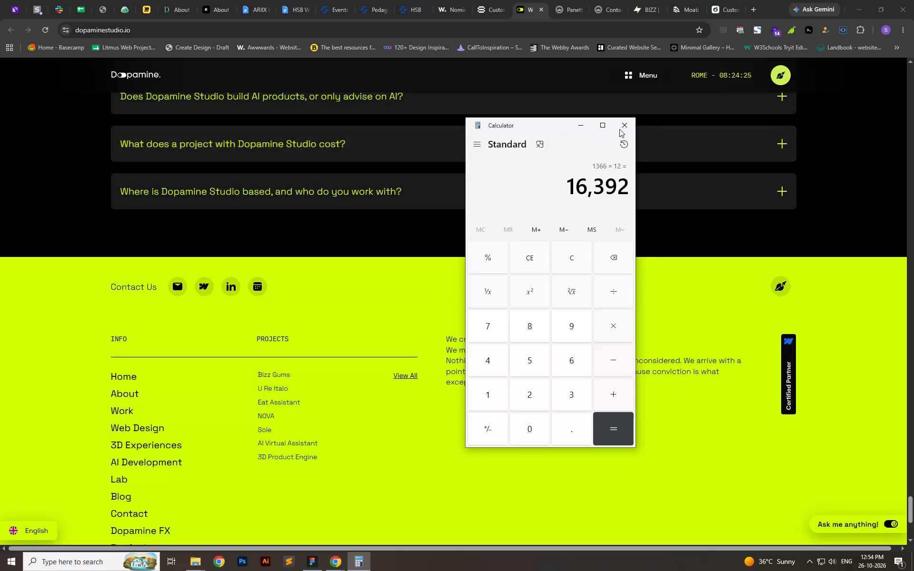
Close Calculator and return to the Dopamine Studio page in Chrome.
{"action": "left_click", "coordinate": [619, 129]}
Glance back over the lower part of the Dopamine Studio page and close its tab.
{"action": "scroll", "coordinate": [430, 242], "scroll_direction": "up", "scroll_amount": 12}
{"action": "scroll", "coordinate": [559, 307], "scroll_direction": "up", "scroll_amount": 6}
{"action": "scroll", "coordinate": [559, 305], "scroll_direction": "down", "scroll_amount": 1}
{"action": "scroll", "coordinate": [557, 277], "scroll_direction": "up", "scroll_amount": 6}
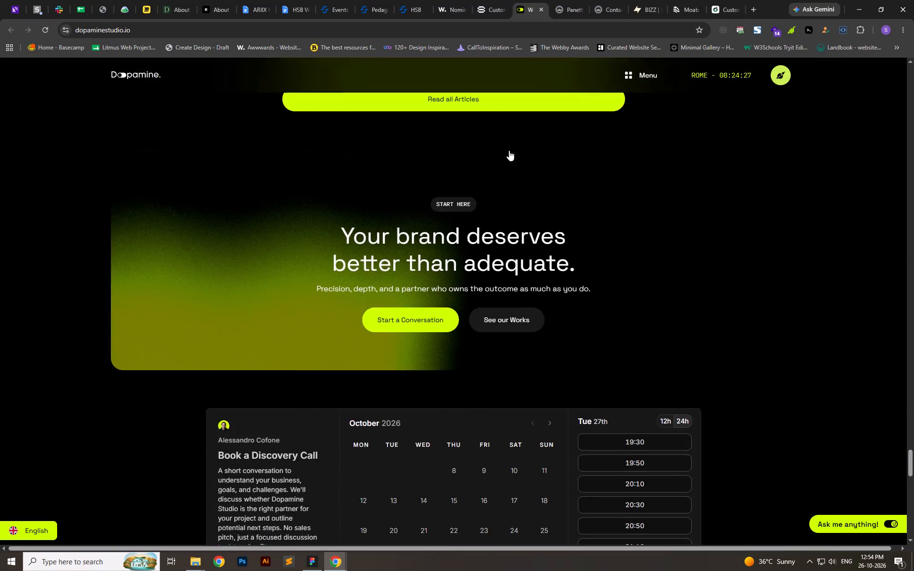
{"action": "left_click", "coordinate": [541, 9]}
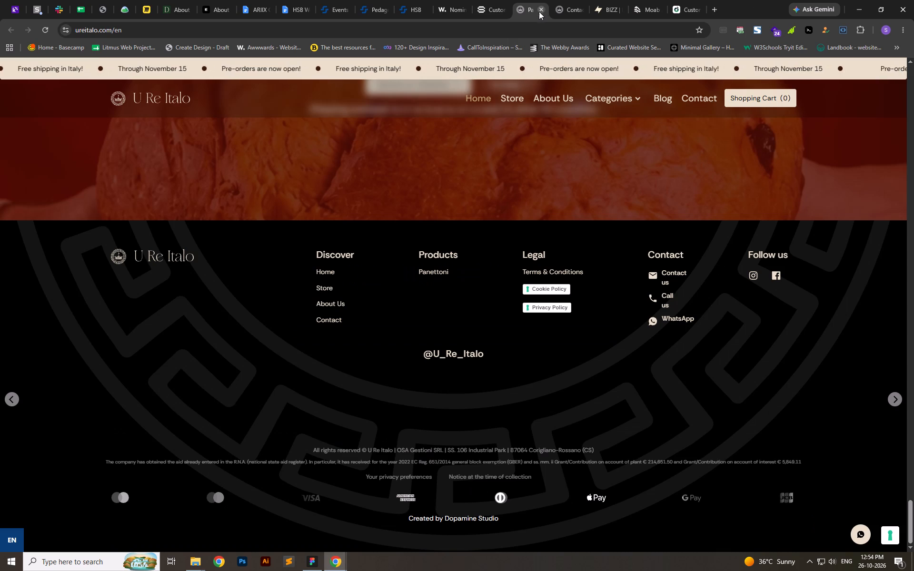
Examine the U Re Italo homepage from the footer up through the FAQ, reviews, blog stories and product card sections.
{"action": "scroll", "coordinate": [382, 298], "scroll_direction": "down", "scroll_amount": 7}
{"action": "scroll", "coordinate": [532, 338], "scroll_direction": "up", "scroll_amount": 13}
{"action": "scroll", "coordinate": [530, 333], "scroll_direction": "up", "scroll_amount": 8}
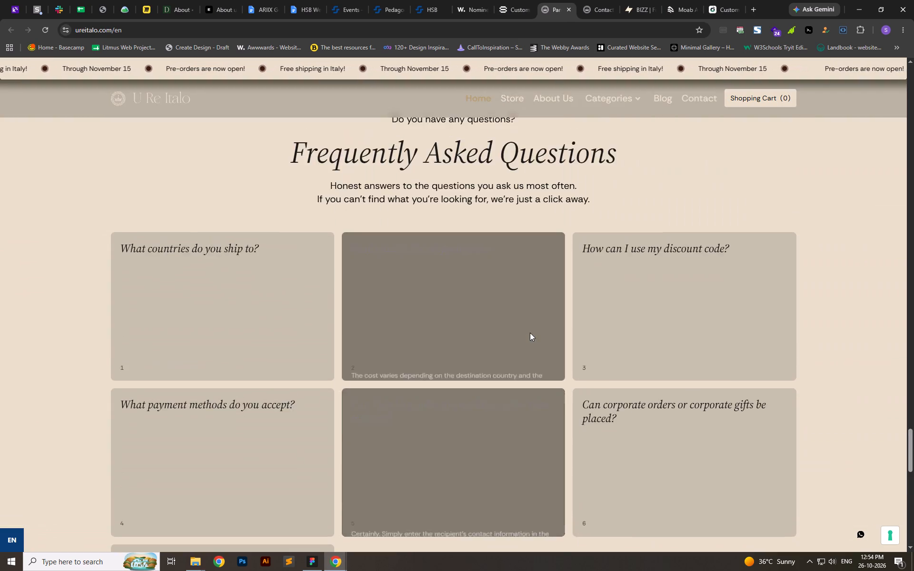
{"action": "scroll", "coordinate": [530, 333], "scroll_direction": "up", "scroll_amount": 19}
{"action": "scroll", "coordinate": [525, 329], "scroll_direction": "up", "scroll_amount": 11}
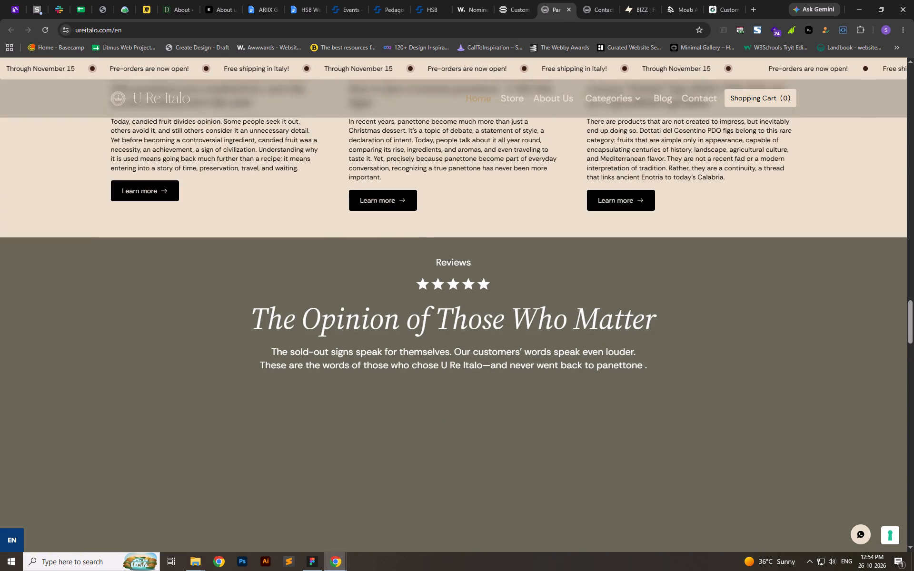
{"action": "scroll", "coordinate": [525, 329], "scroll_direction": "up", "scroll_amount": 20}
{"action": "scroll", "coordinate": [537, 299], "scroll_direction": "down", "scroll_amount": 7}
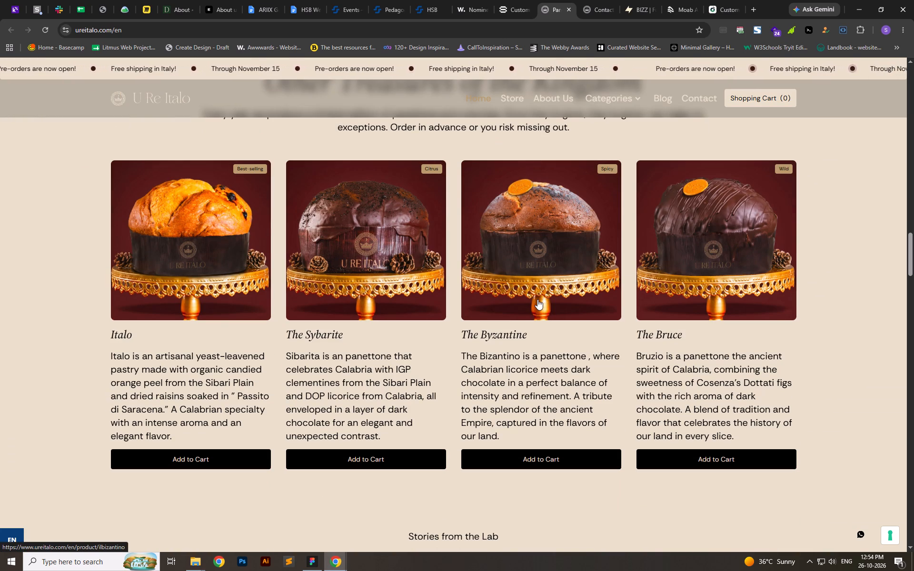
{"action": "scroll", "coordinate": [537, 299], "scroll_direction": "up", "scroll_amount": 5}
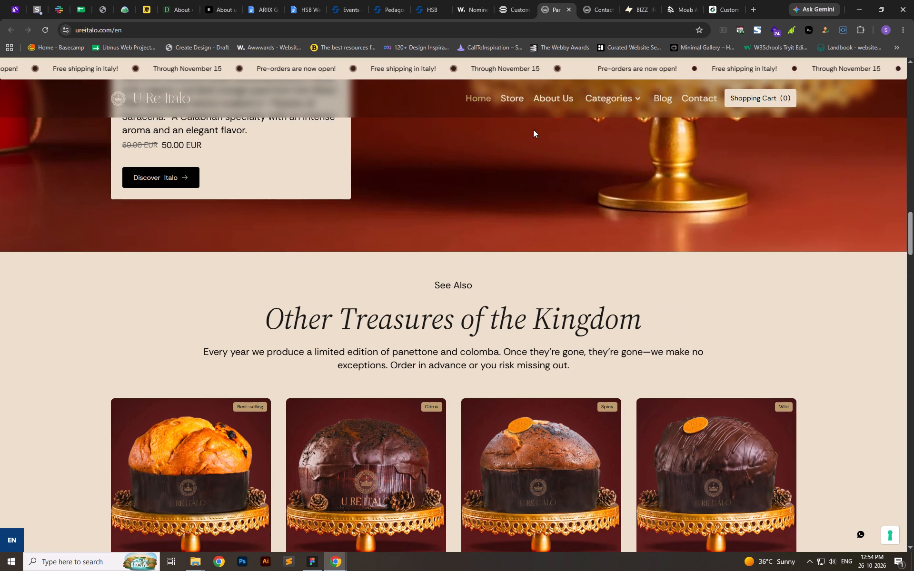
Open the About Us page of the U Re Italo site.
{"action": "left_click", "coordinate": [548, 102]}
Check the U Re Italo Contact page and close its tab.
{"action": "left_click", "coordinate": [614, 0]}
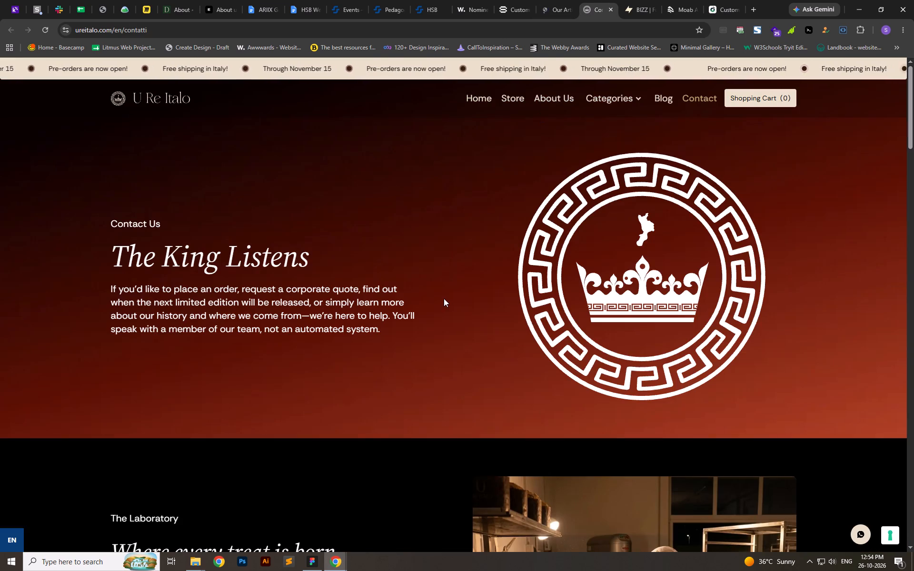
{"action": "scroll", "coordinate": [447, 298], "scroll_direction": "down", "scroll_amount": 6}
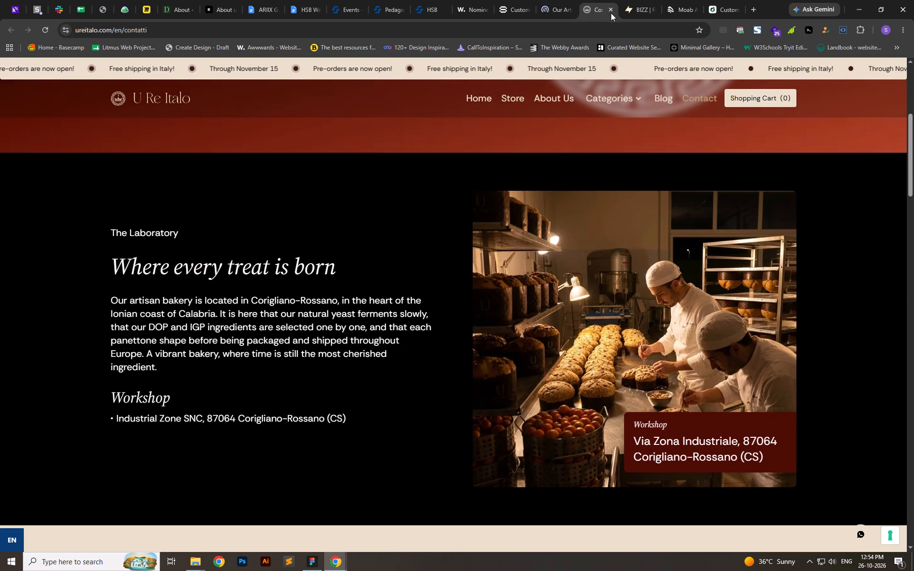
{"action": "left_click", "coordinate": [612, 12]}
Examine the BIZZ homepage's product purchase, testimonials, ditched ingredients and dosing sections.
{"action": "scroll", "coordinate": [489, 309], "scroll_direction": "down", "scroll_amount": 7}
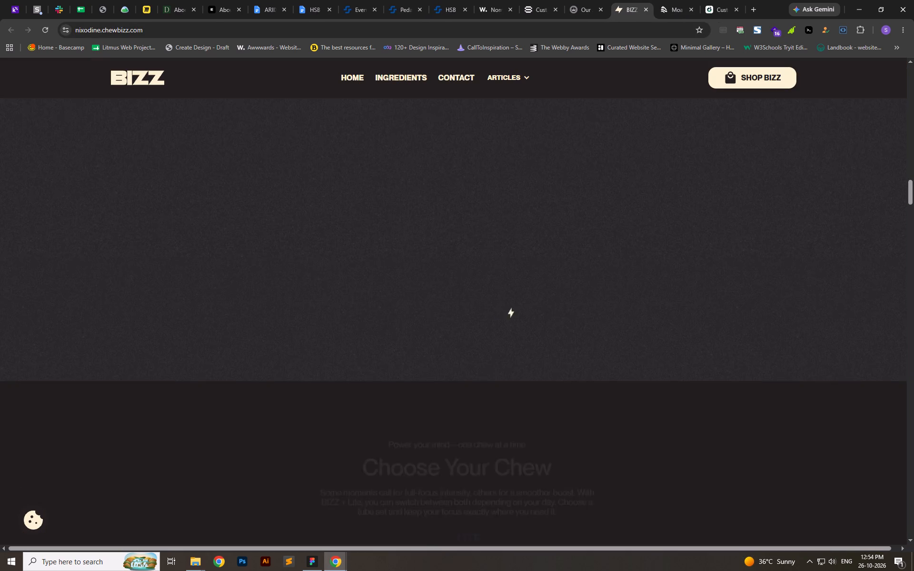
{"action": "scroll", "coordinate": [516, 313], "scroll_direction": "down", "scroll_amount": 6}
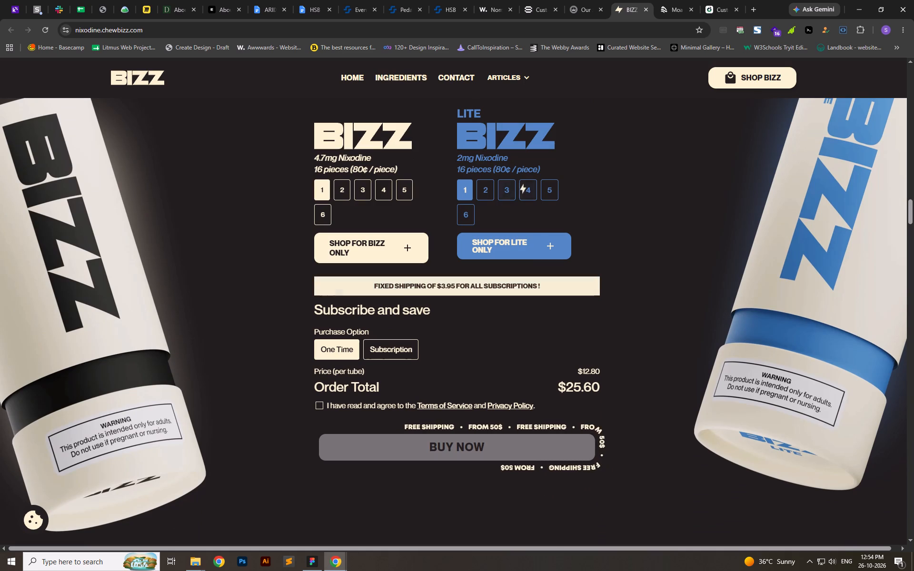
{"action": "scroll", "coordinate": [535, 198], "scroll_direction": "down", "scroll_amount": 10}
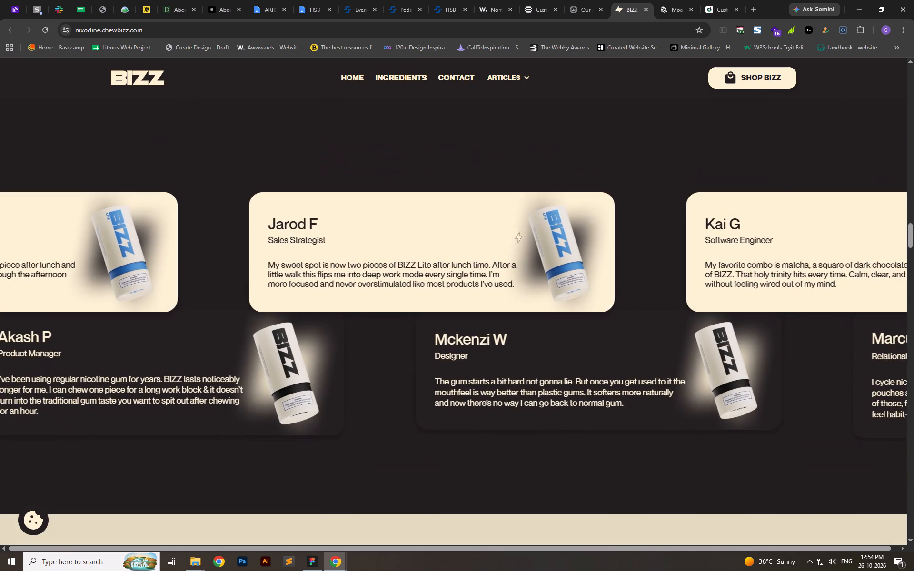
{"action": "scroll", "coordinate": [522, 237], "scroll_direction": "down", "scroll_amount": 12}
{"action": "scroll", "coordinate": [476, 306], "scroll_direction": "down", "scroll_amount": 10}
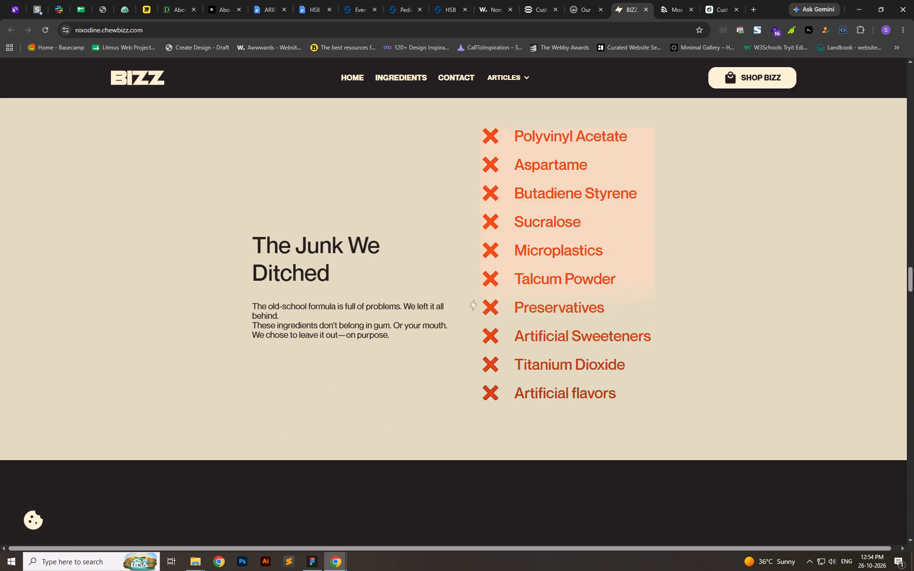
{"action": "scroll", "coordinate": [477, 305], "scroll_direction": "down", "scroll_amount": 6}
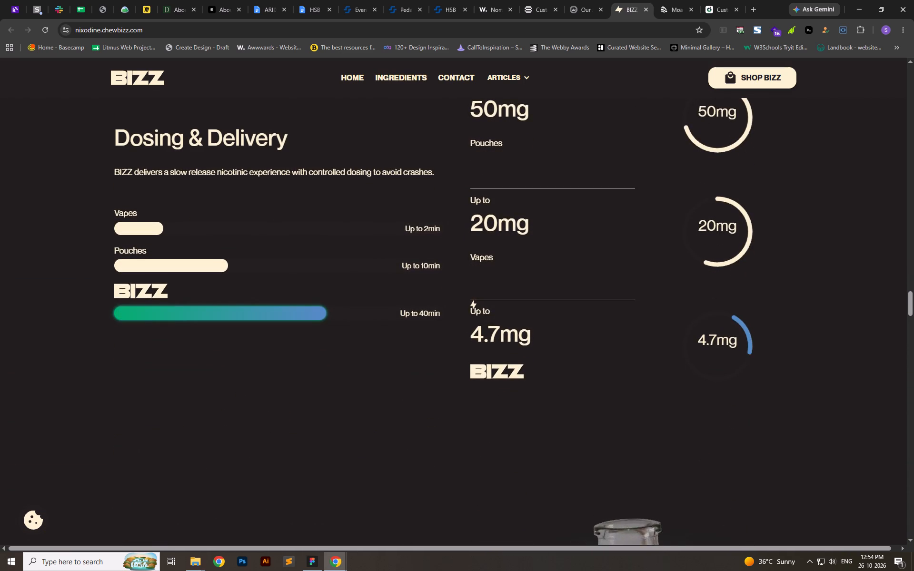
Study the scroll-driven illustrations on the BIZZ homepage, from the Harmful Ingredients flask to the sidewalk and grass scenes.
{"action": "scroll", "coordinate": [477, 305], "scroll_direction": "down", "scroll_amount": 4}
{"action": "scroll", "coordinate": [541, 316], "scroll_direction": "down", "scroll_amount": 5}
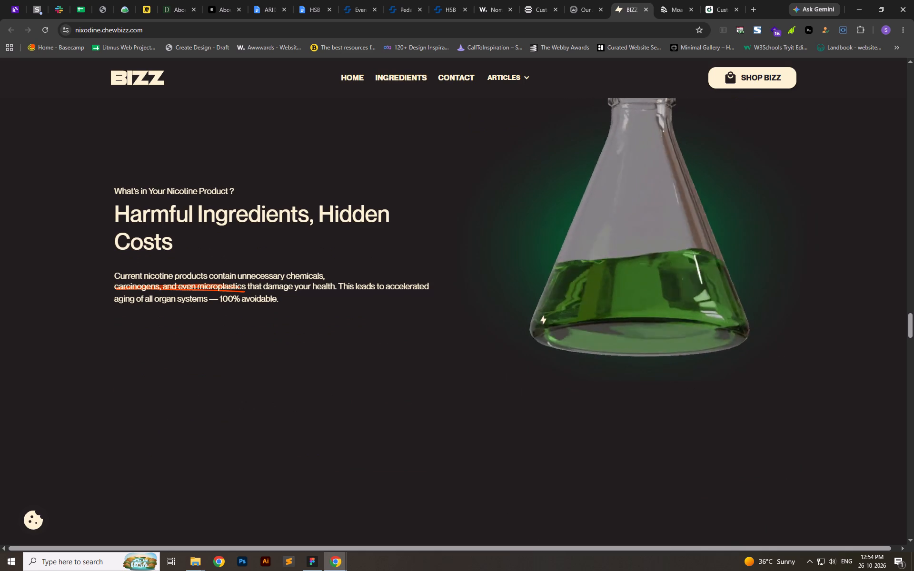
{"action": "scroll", "coordinate": [547, 317], "scroll_direction": "down", "scroll_amount": 5}
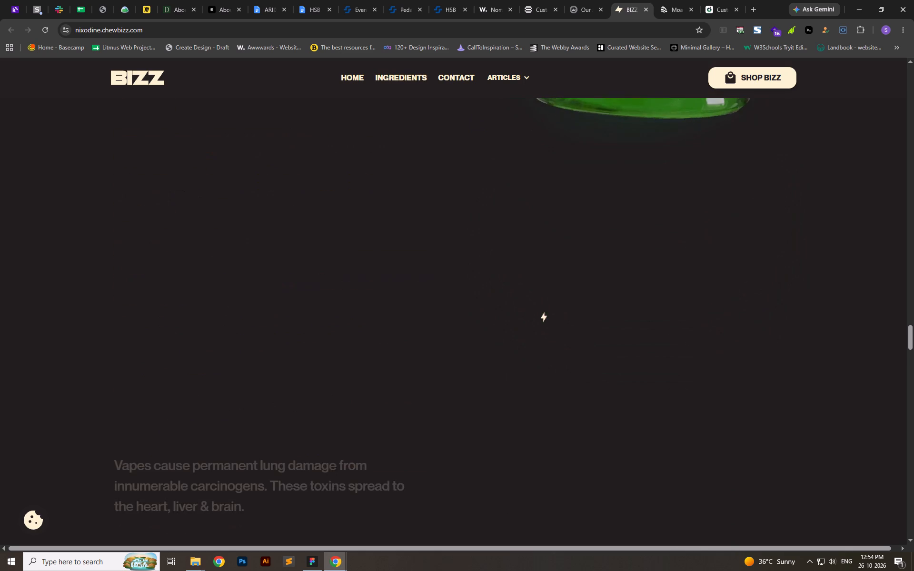
{"action": "scroll", "coordinate": [547, 317], "scroll_direction": "down", "scroll_amount": 8}
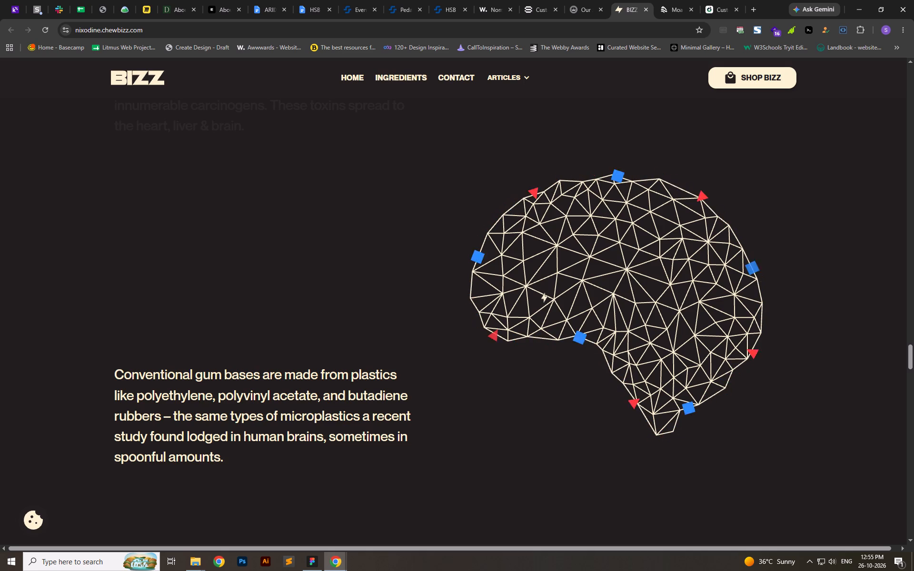
{"action": "scroll", "coordinate": [547, 297], "scroll_direction": "down", "scroll_amount": 7}
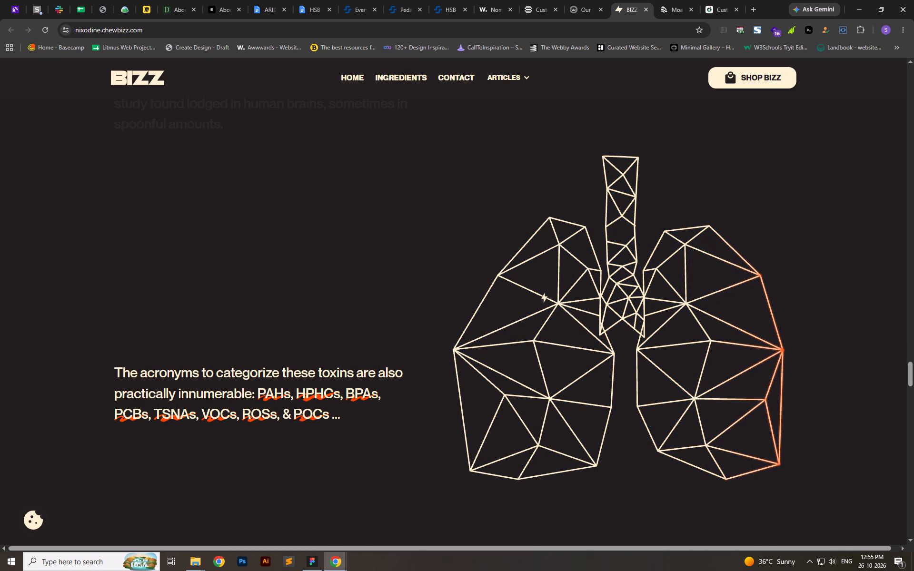
{"action": "scroll", "coordinate": [547, 297], "scroll_direction": "down", "scroll_amount": 2}
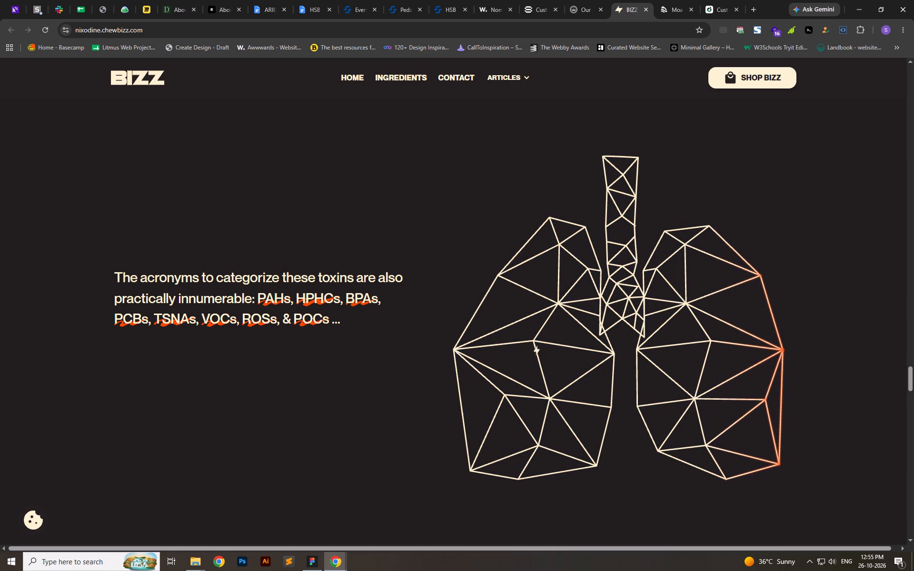
{"action": "scroll", "coordinate": [540, 350], "scroll_direction": "down", "scroll_amount": 1}
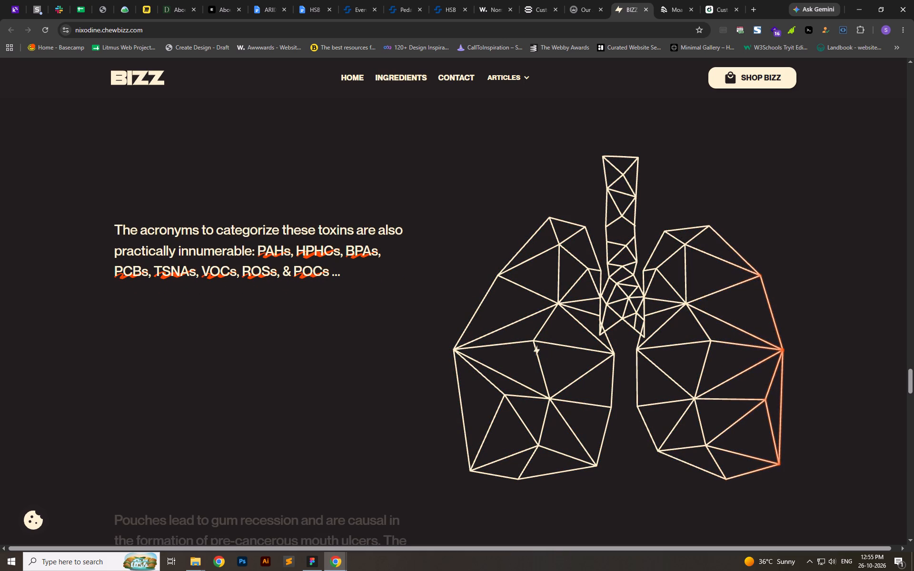
{"action": "scroll", "coordinate": [540, 350], "scroll_direction": "down", "scroll_amount": 4}
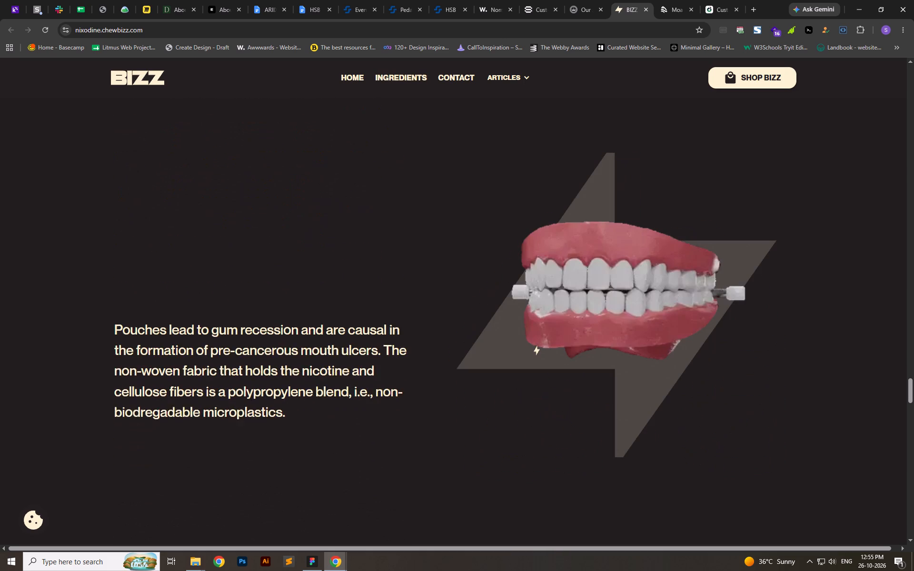
{"action": "scroll", "coordinate": [540, 350], "scroll_direction": "down", "scroll_amount": 8}
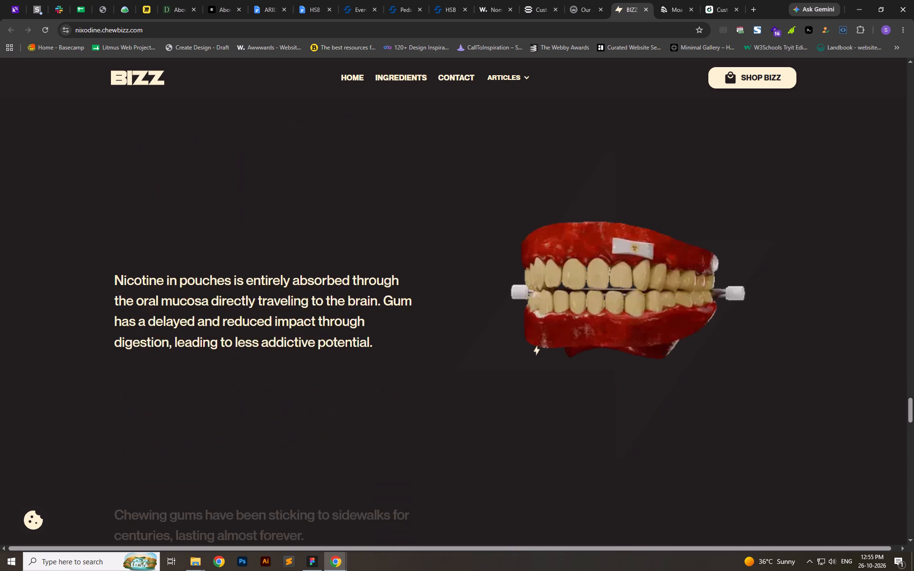
{"action": "scroll", "coordinate": [540, 350], "scroll_direction": "down", "scroll_amount": 9}
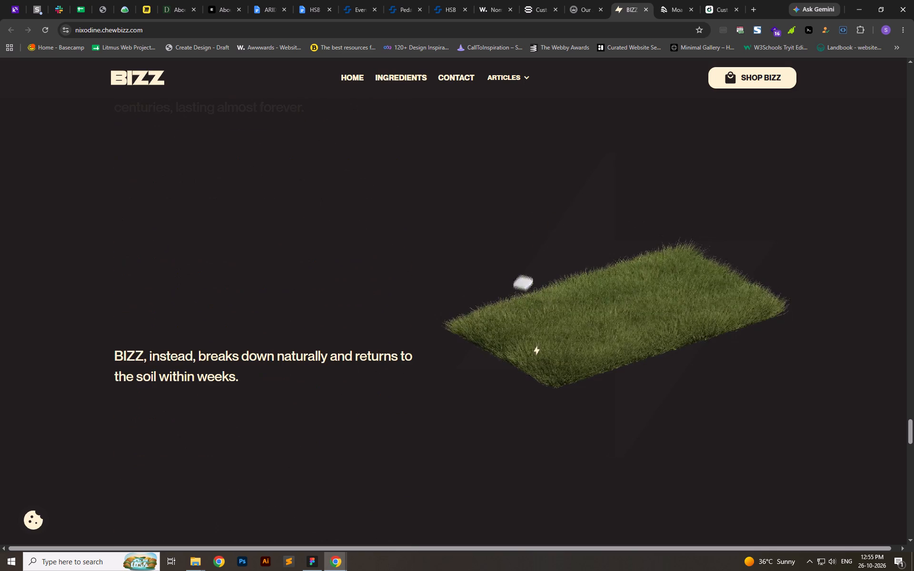
{"action": "scroll", "coordinate": [540, 350], "scroll_direction": "up", "scroll_amount": 3}
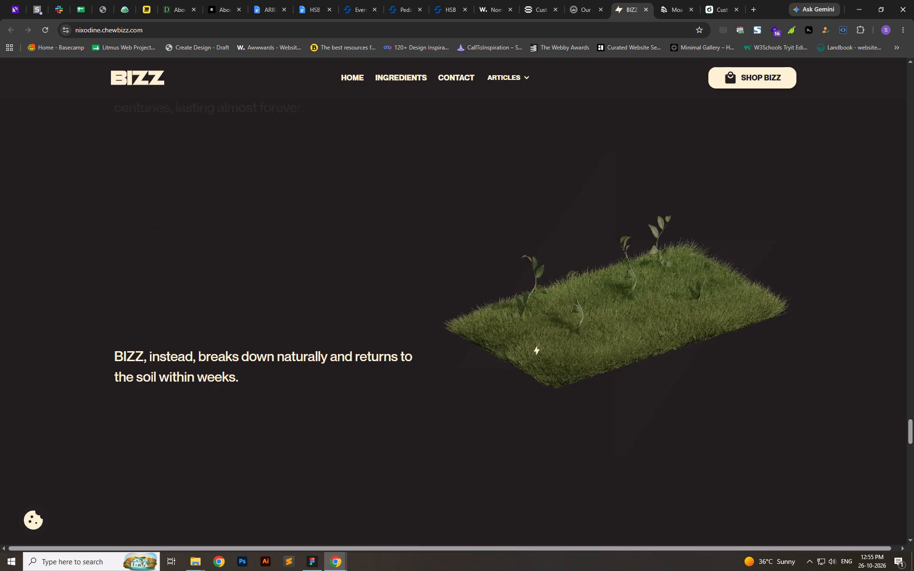
{"action": "scroll", "coordinate": [540, 350], "scroll_direction": "up", "scroll_amount": 3}
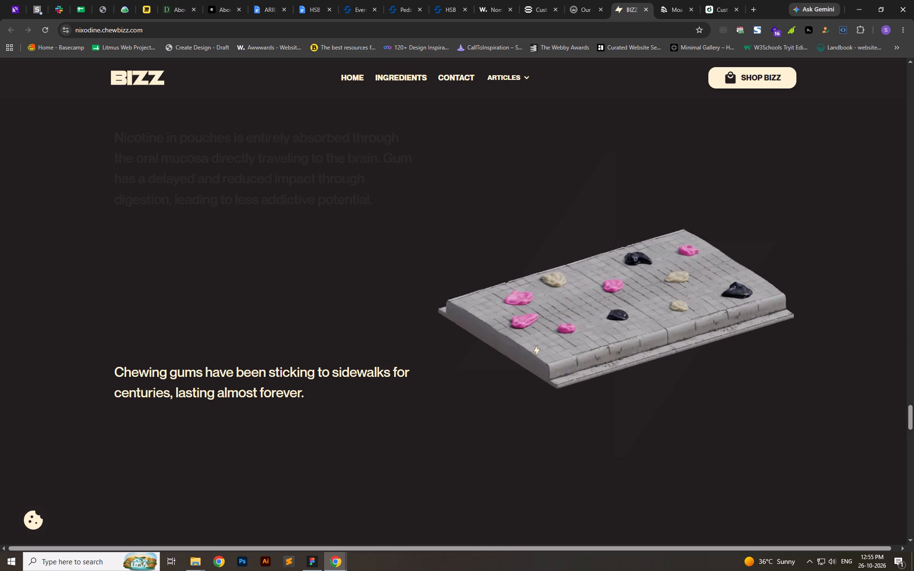
{"action": "scroll", "coordinate": [540, 350], "scroll_direction": "down", "scroll_amount": 6}
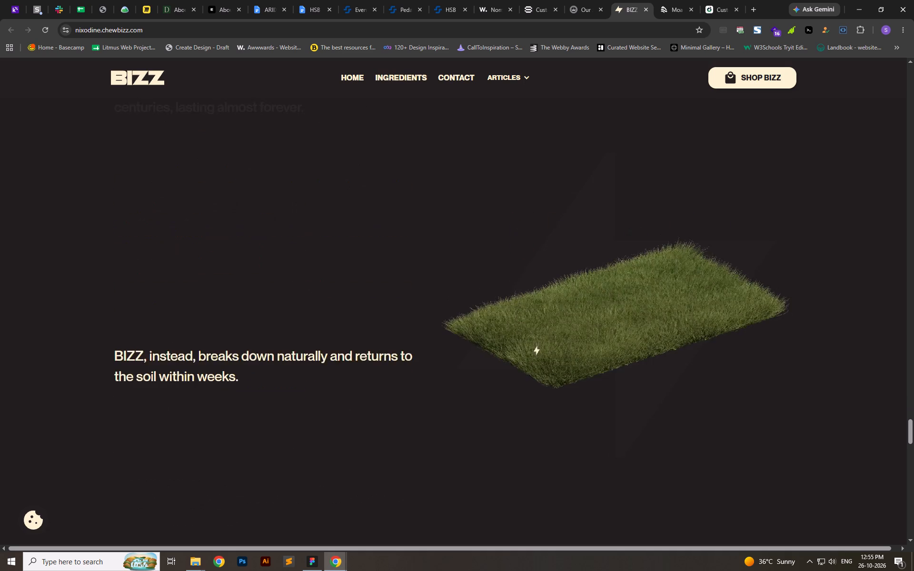
Examine the BIZZ homepage's ingredient benefit cards, advance the Insights for a Sharper Mind carousel, and review the FAQ and footer.
{"action": "scroll", "coordinate": [540, 350], "scroll_direction": "down", "scroll_amount": 9}
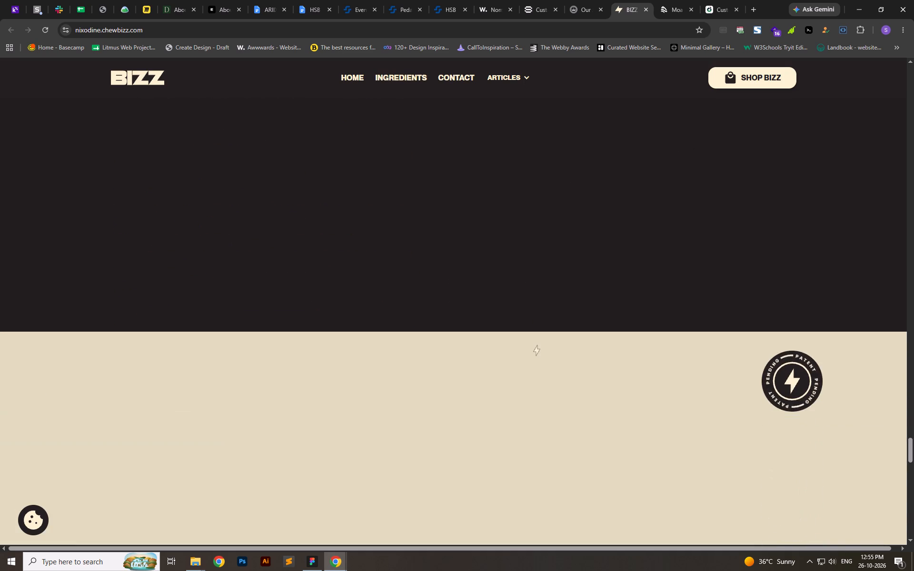
{"action": "scroll", "coordinate": [540, 350], "scroll_direction": "down", "scroll_amount": 8}
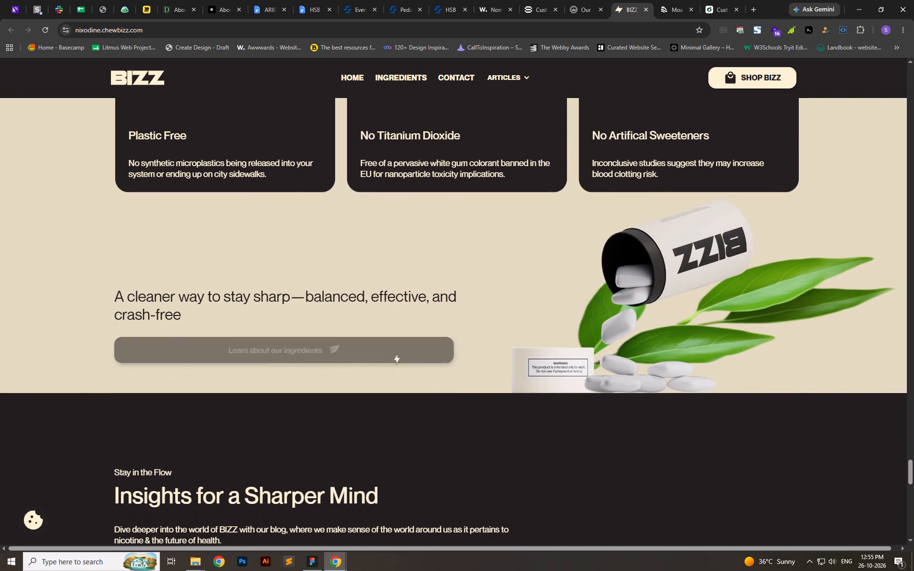
{"action": "scroll", "coordinate": [364, 361], "scroll_direction": "down", "scroll_amount": 4}
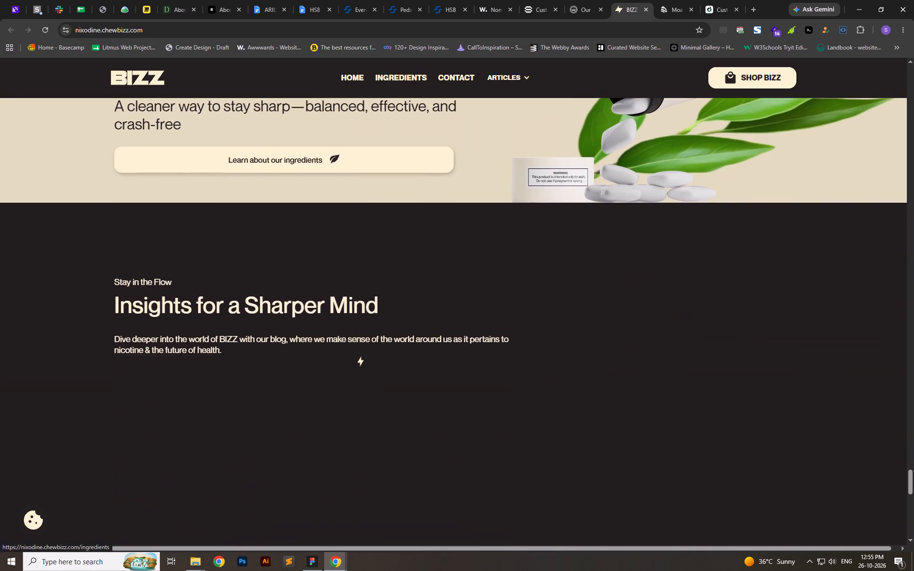
{"action": "scroll", "coordinate": [364, 361], "scroll_direction": "down", "scroll_amount": 6}
{"action": "scroll", "coordinate": [364, 361], "scroll_direction": "up", "scroll_amount": 6}
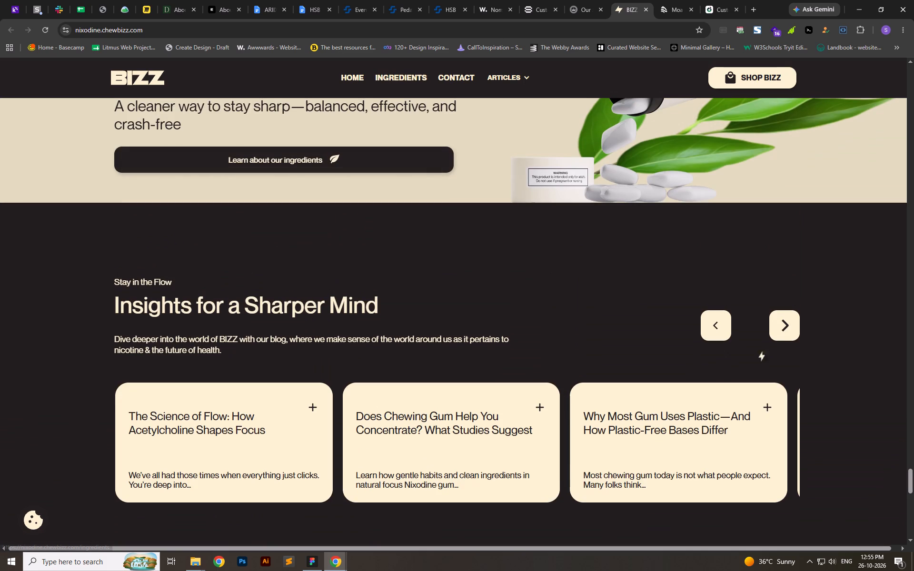
{"action": "left_click", "coordinate": [795, 331]}
{"action": "scroll", "coordinate": [795, 331], "scroll_direction": "down", "scroll_amount": 11}
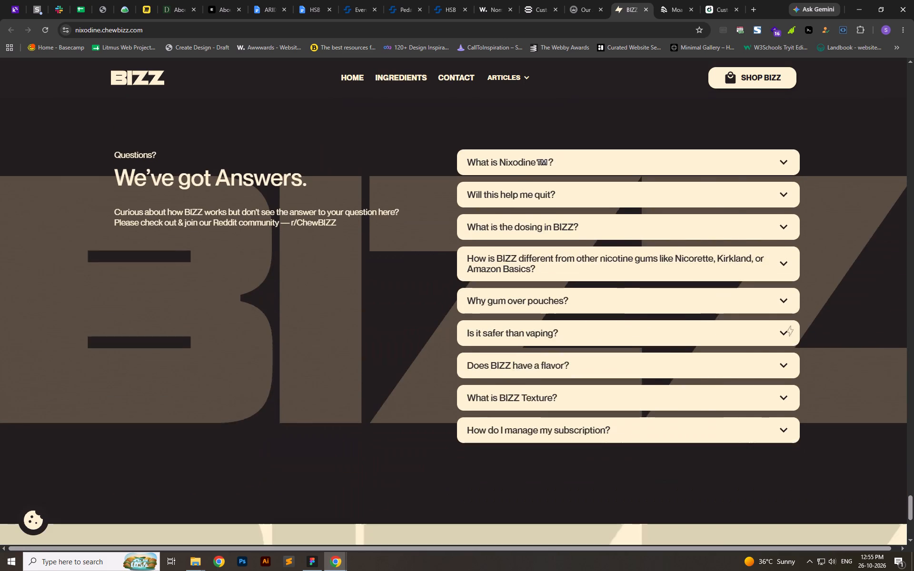
{"action": "scroll", "coordinate": [792, 331], "scroll_direction": "down", "scroll_amount": 9}
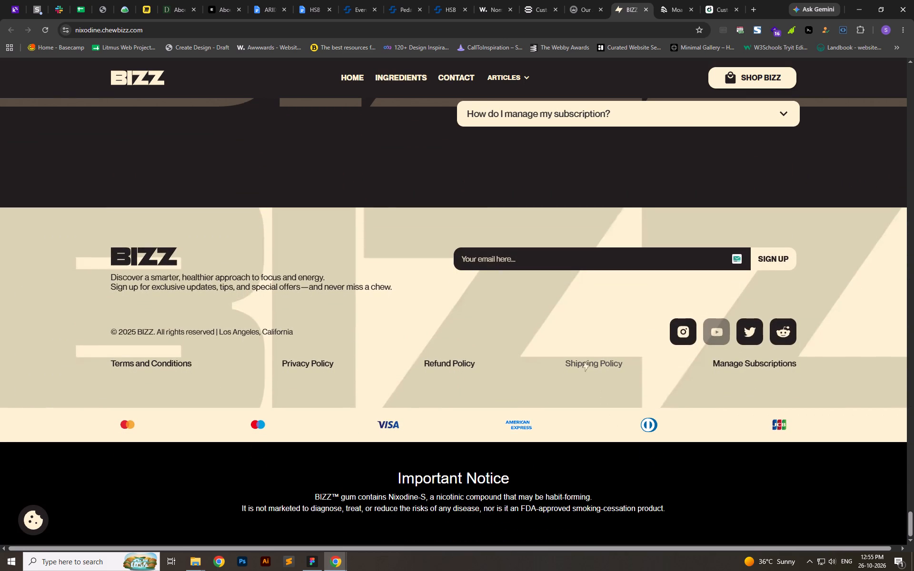
Return to the beginning of the BIZZ homepage and examine the Welcome to BIZZ hero and the section below it.
{"action": "left_click_drag", "start_coordinate": [909, 532], "coordinate": [913, 146]}
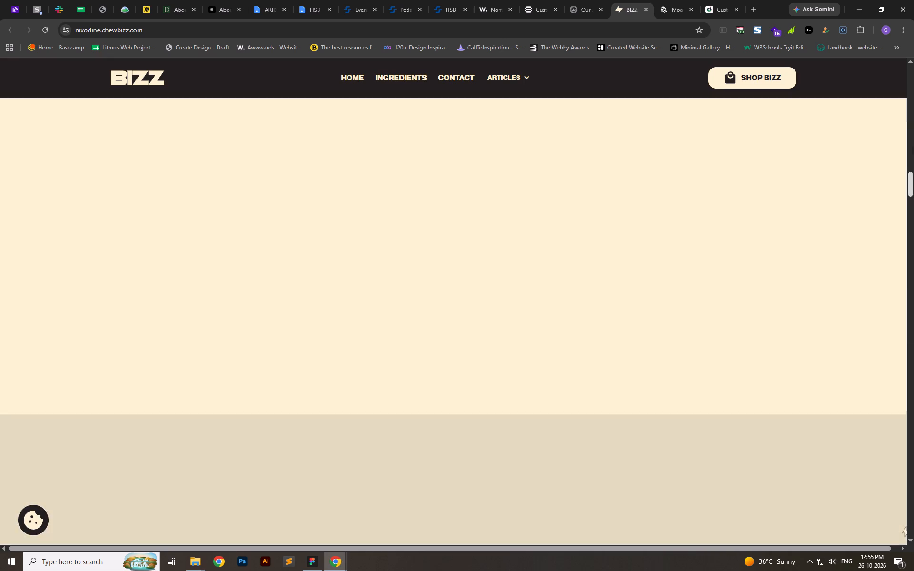
{"action": "left_click_drag", "start_coordinate": [913, 146], "coordinate": [913, 71]}
{"action": "scroll", "coordinate": [460, 307], "scroll_direction": "down", "scroll_amount": 10}
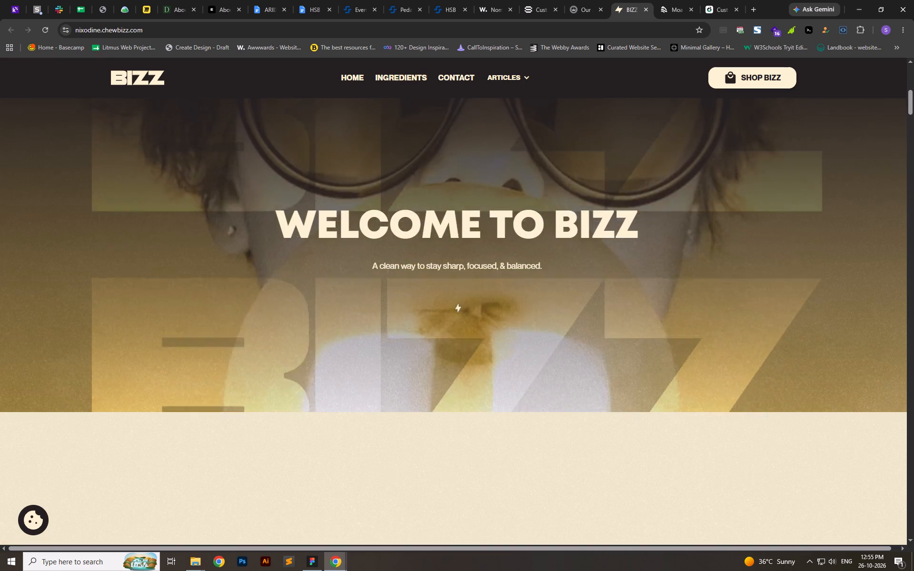
{"action": "scroll", "coordinate": [468, 307], "scroll_direction": "down", "scroll_amount": 7}
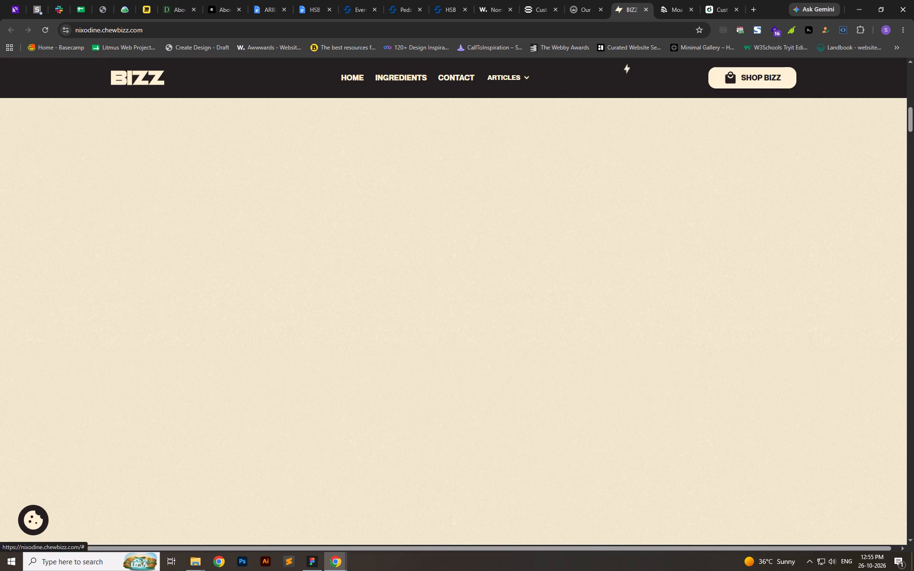
{"action": "scroll", "coordinate": [535, 317], "scroll_direction": "up", "scroll_amount": 5}
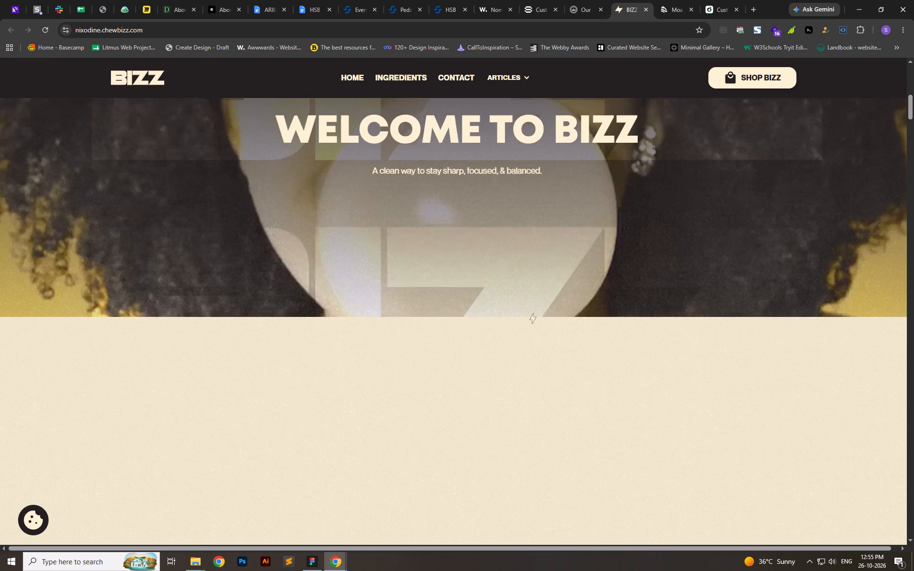
Examine the BIZZ homepage from the Welcome to BIZZ hero through the lightning-bolt line animation to the Choose Your Chew section.
{"action": "scroll", "coordinate": [536, 318], "scroll_direction": "down", "scroll_amount": 17}
{"action": "scroll", "coordinate": [536, 318], "scroll_direction": "down", "scroll_amount": 9}
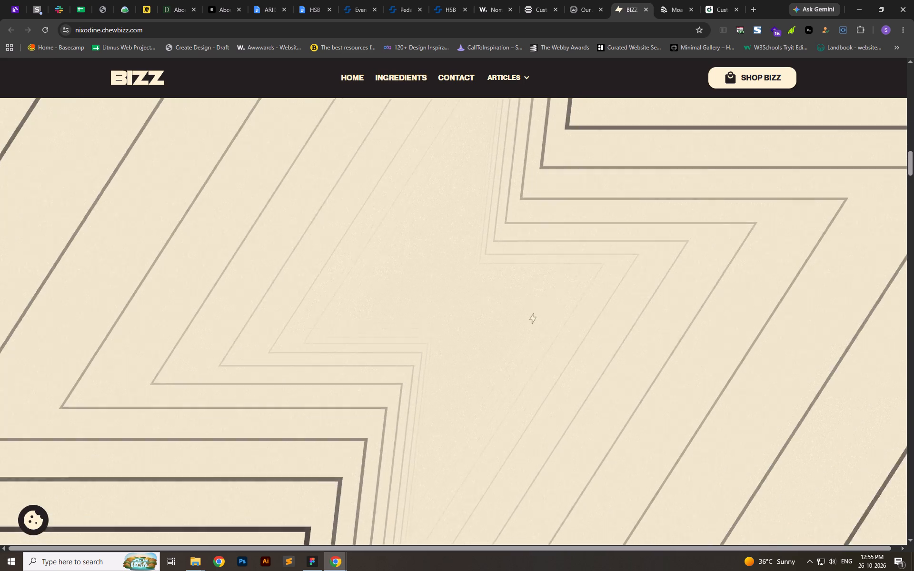
{"action": "scroll", "coordinate": [536, 318], "scroll_direction": "down", "scroll_amount": 2}
{"action": "scroll", "coordinate": [536, 318], "scroll_direction": "up", "scroll_amount": 1}
{"action": "scroll", "coordinate": [536, 318], "scroll_direction": "down", "scroll_amount": 8}
{"action": "scroll", "coordinate": [490, 283], "scroll_direction": "up", "scroll_amount": 3}
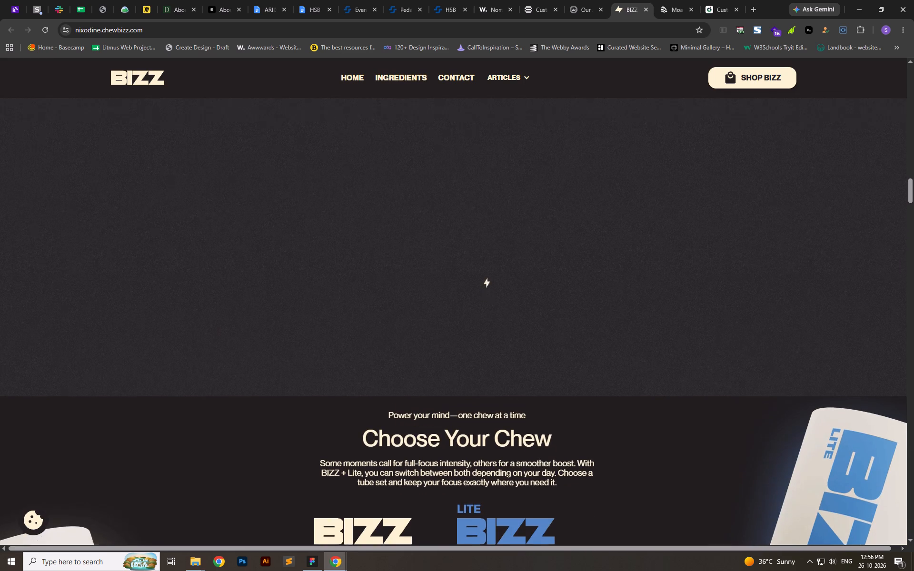
{"action": "scroll", "coordinate": [490, 283], "scroll_direction": "up", "scroll_amount": 3}
{"action": "scroll", "coordinate": [490, 283], "scroll_direction": "down", "scroll_amount": 14}
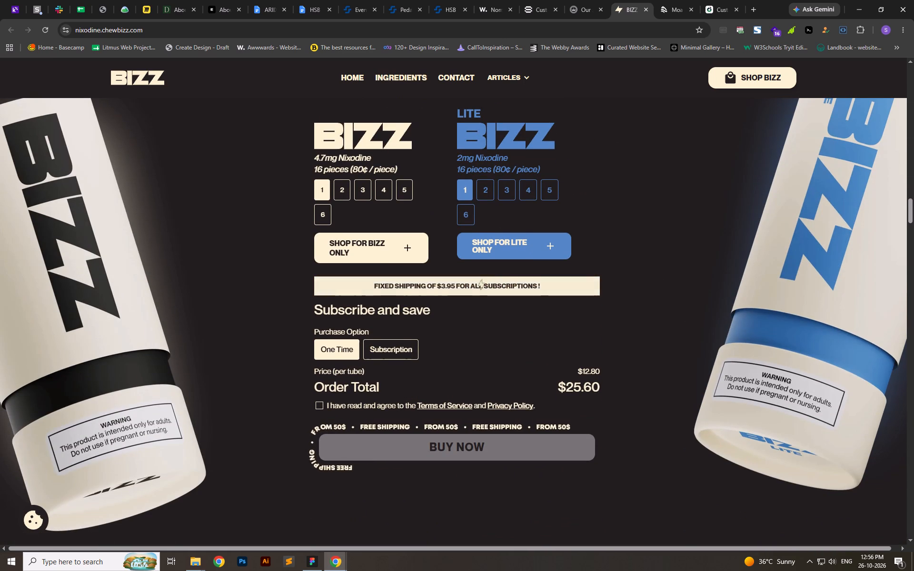
Compare the Subscription and One Time purchase options under Subscribe and save, and close the BIZZ website.
{"action": "left_click", "coordinate": [397, 360]}
{"action": "left_click", "coordinate": [355, 323]}
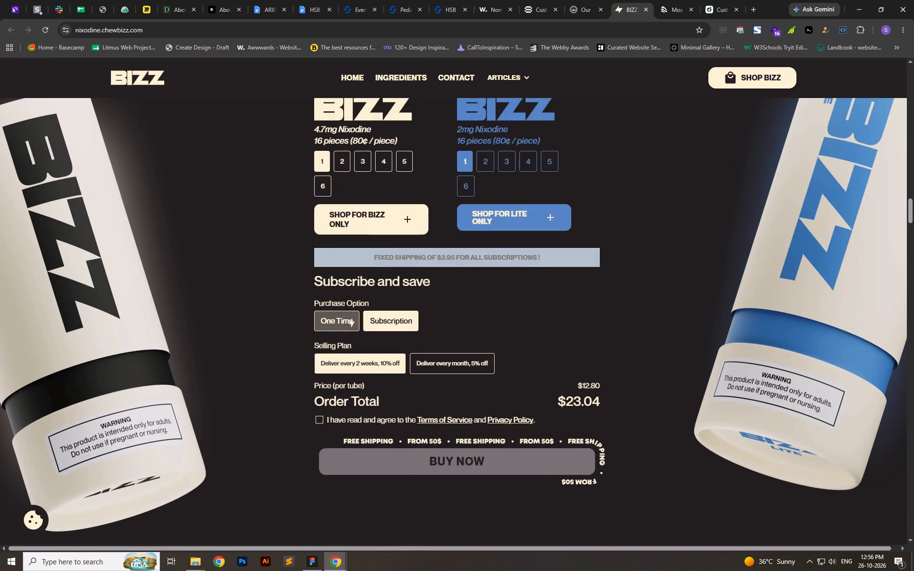
{"action": "left_click", "coordinate": [399, 359]}
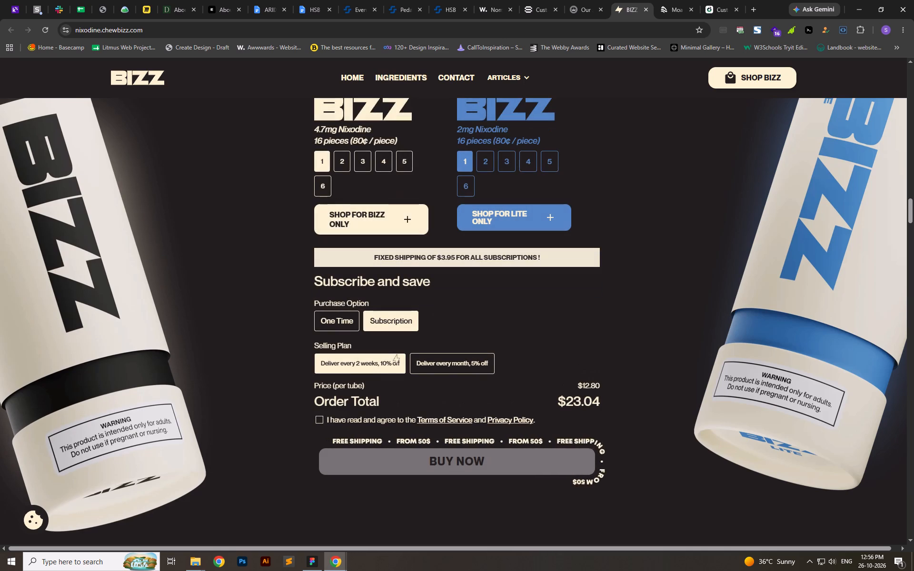
{"action": "left_click", "coordinate": [646, 7]}
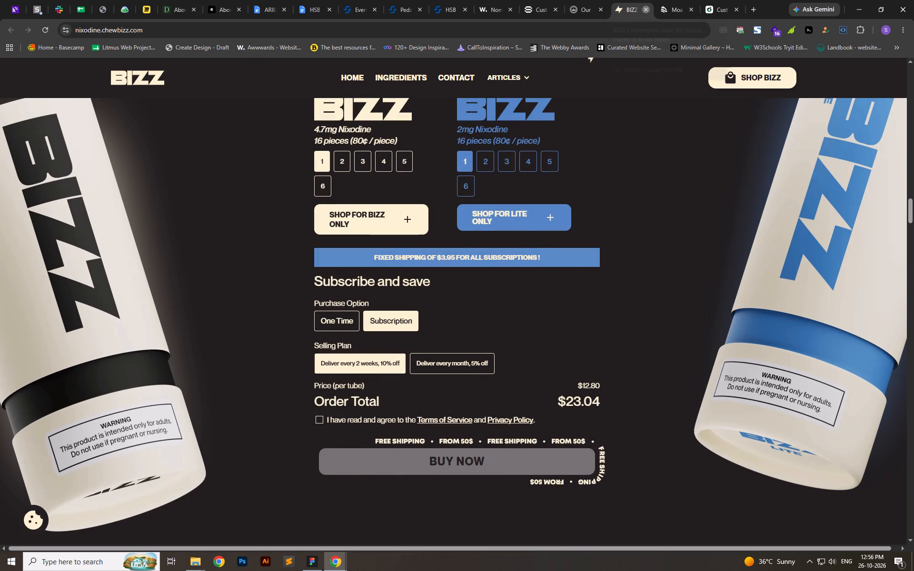
Switch to the incognito Chrome window, look at its YouTube video pages, and return to the Ariix group file in Figma.
{"action": "left_click", "coordinate": [322, 558]}
{"action": "left_click", "coordinate": [329, 558]}
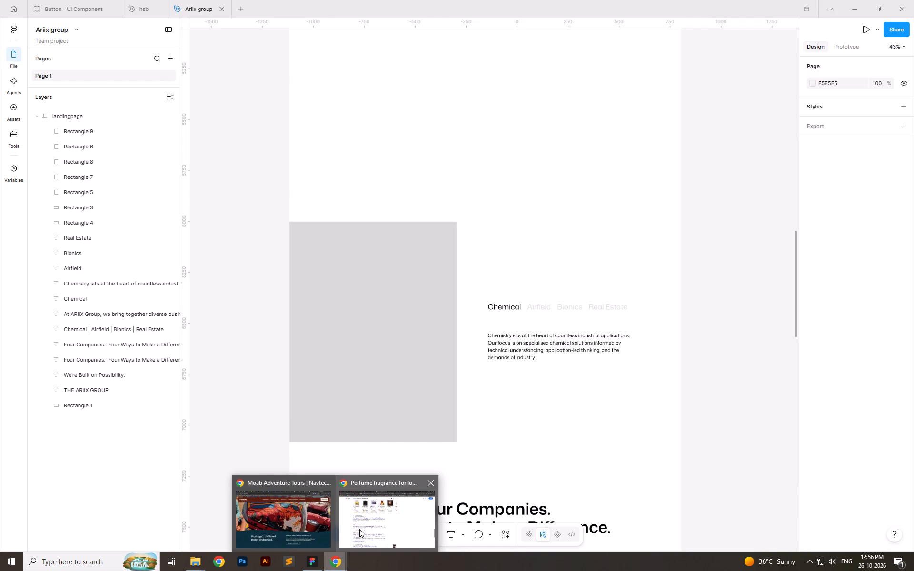
{"action": "left_click", "coordinate": [359, 528]}
{"action": "left_click", "coordinate": [205, 0]}
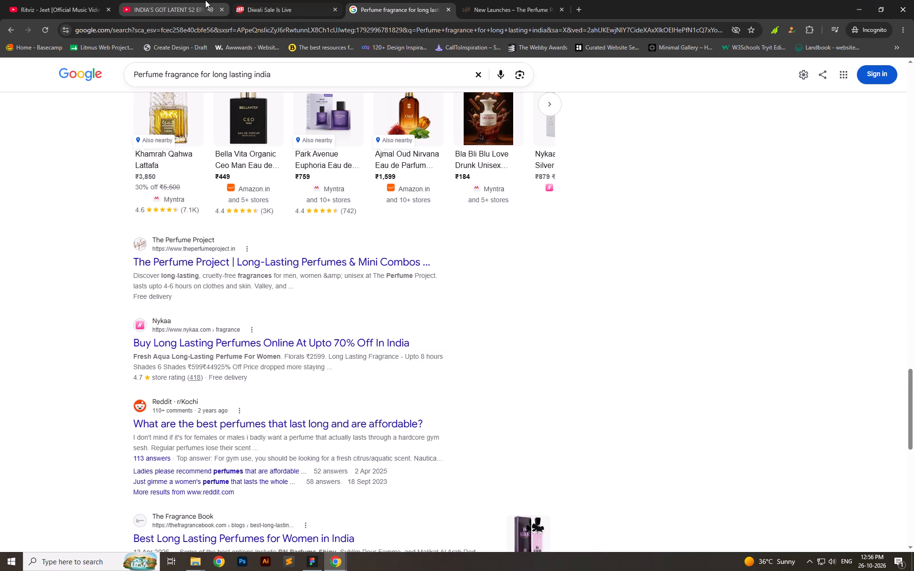
{"action": "left_click", "coordinate": [73, 0]}
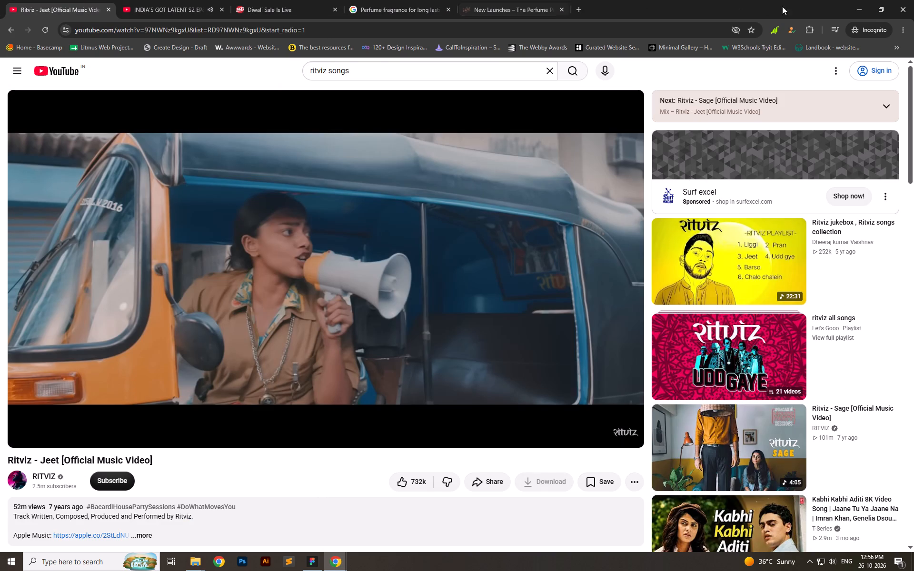
{"action": "left_click", "coordinate": [846, 7]}
{"action": "left_click", "coordinate": [850, 7]}
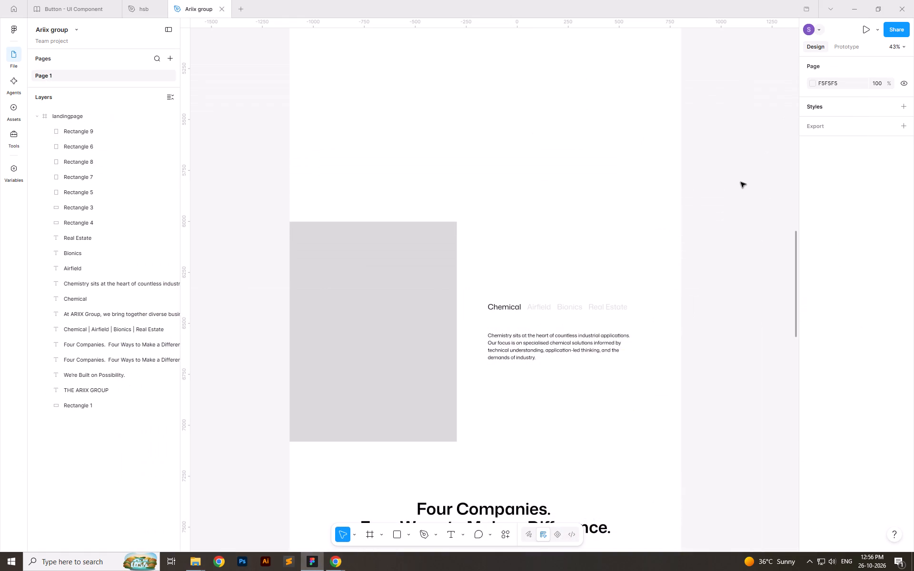
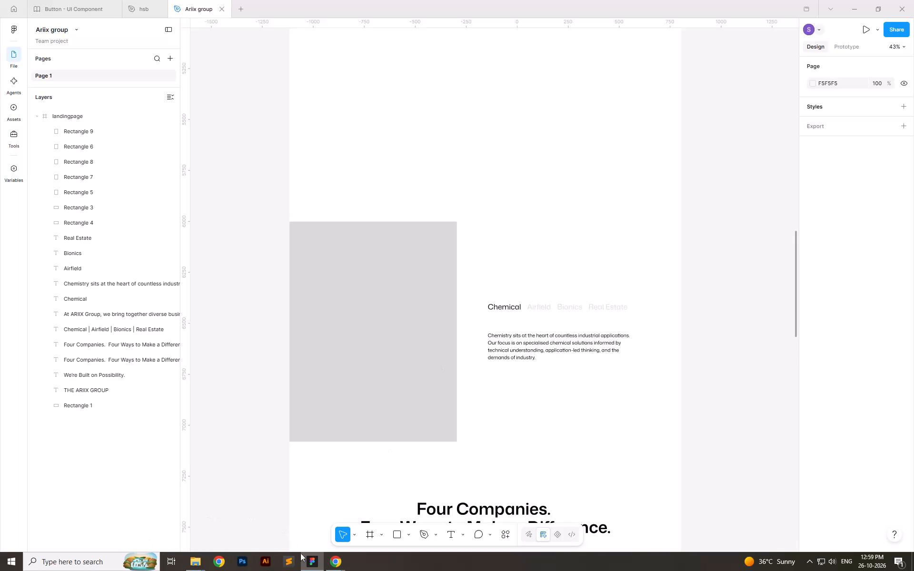
Switch to the incognito Chrome window and search Google for "gandhi gram railway station" in a new tab.
{"action": "left_click", "coordinate": [336, 564]}
{"action": "left_click", "coordinate": [362, 526]}
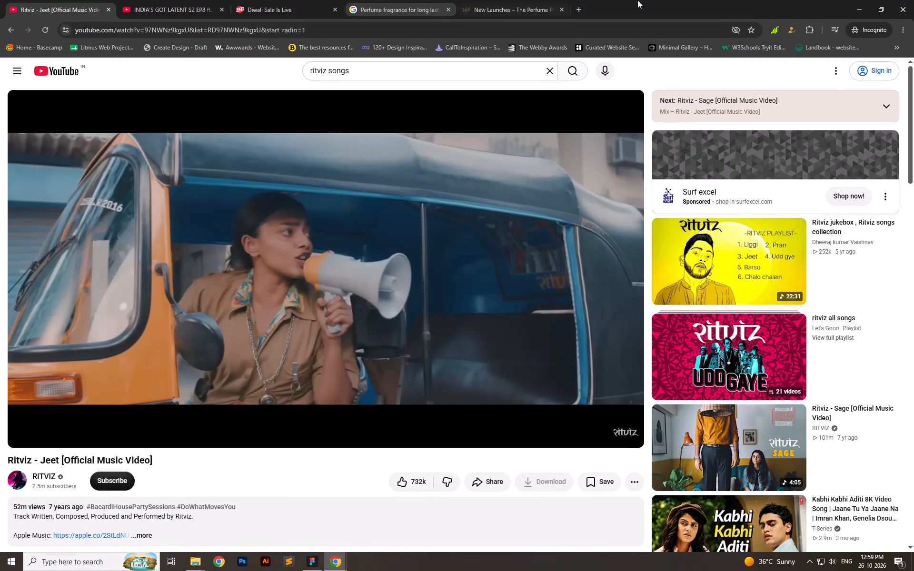
{"action": "left_click", "coordinate": [579, 10]}
{"action": "type", "text": "gandhi gram ra"}
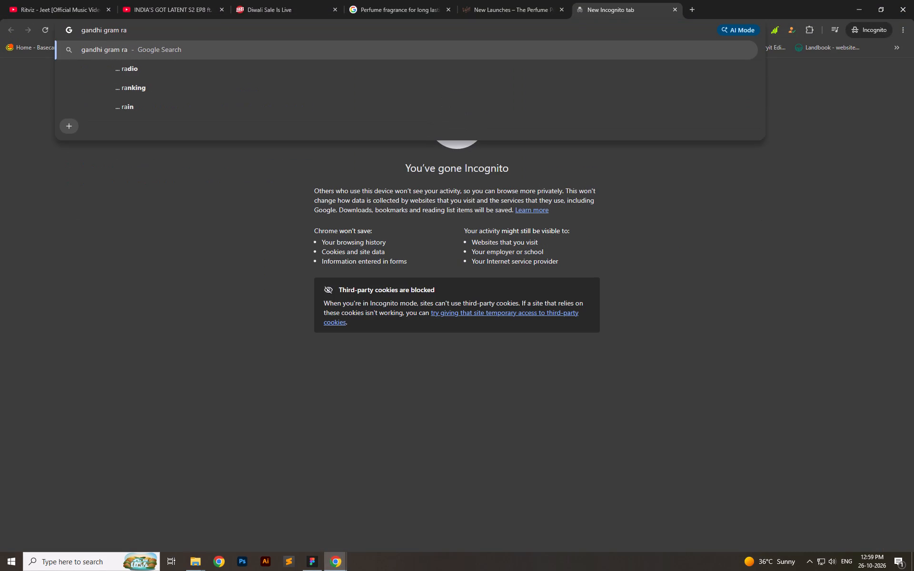
{"action": "type", "text": "ilway station"}
{"action": "key", "text": "Return"}
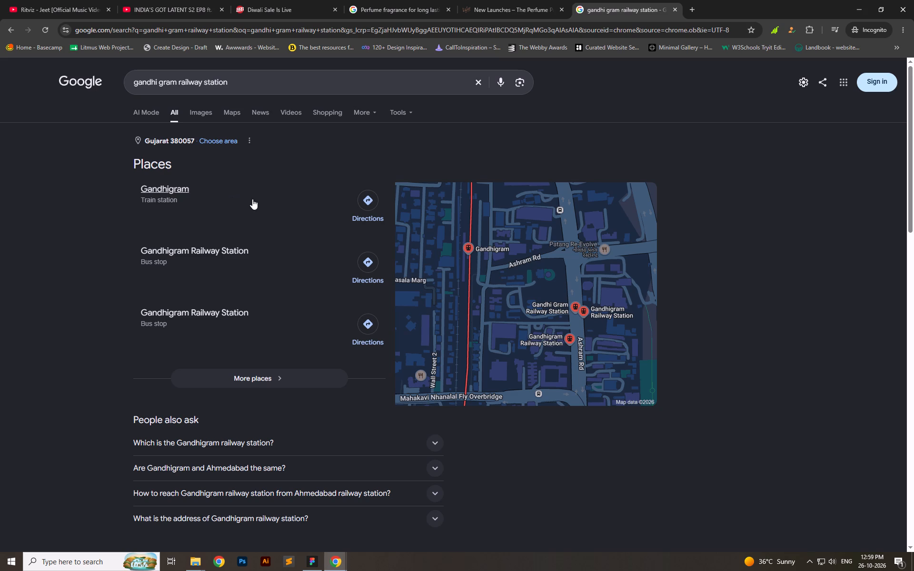
Open the Gandhigram train station listing and look through its photos.
{"action": "left_click", "coordinate": [252, 199]}
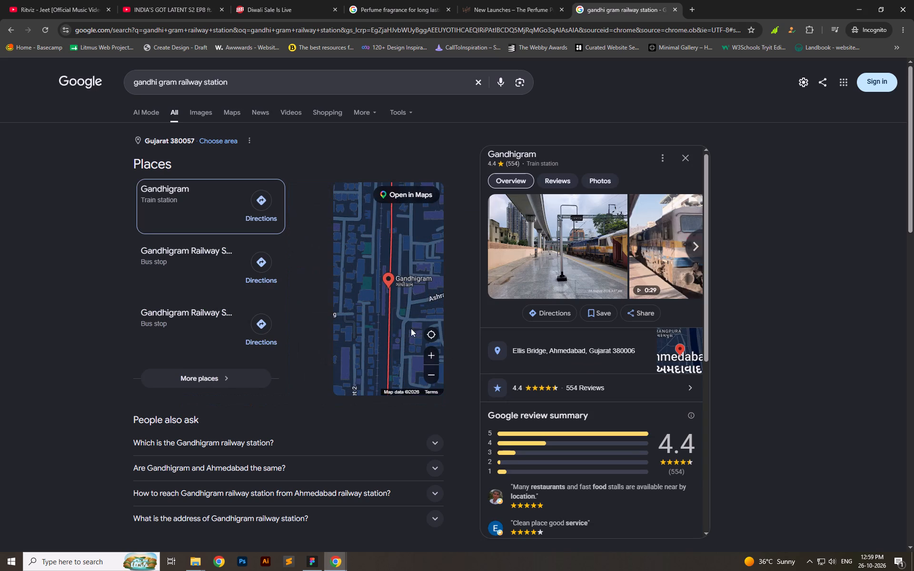
{"action": "left_click", "coordinate": [701, 249]}
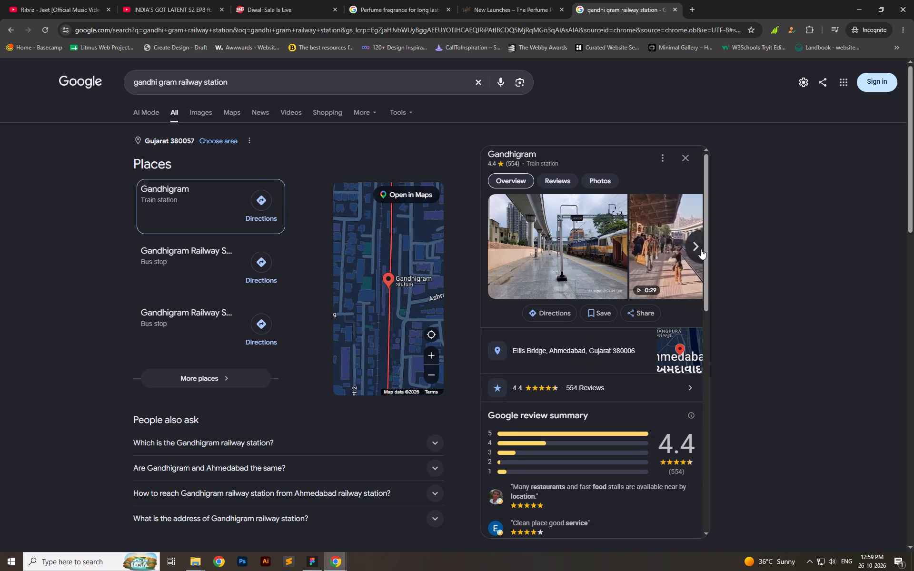
{"action": "left_click", "coordinate": [701, 249]}
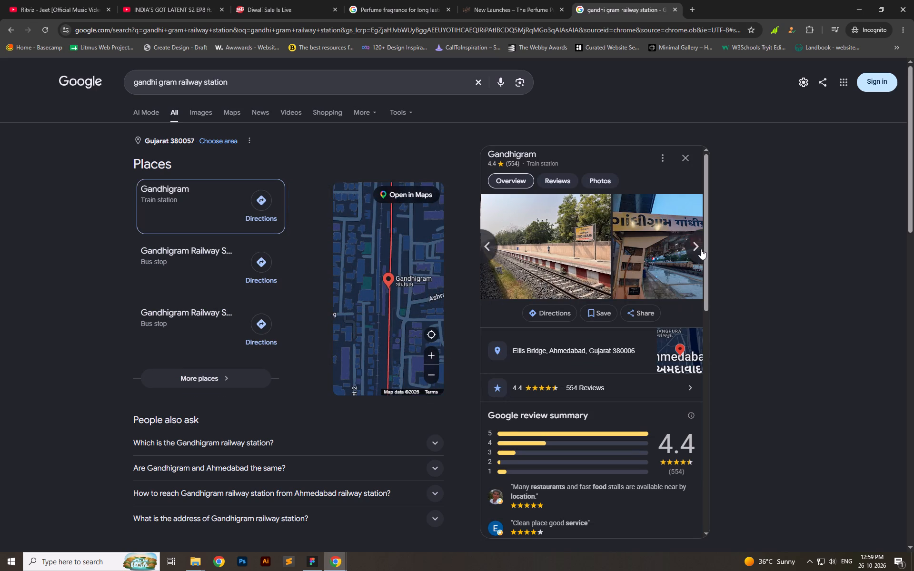
{"action": "left_click", "coordinate": [701, 249]}
{"action": "left_click", "coordinate": [701, 249]}
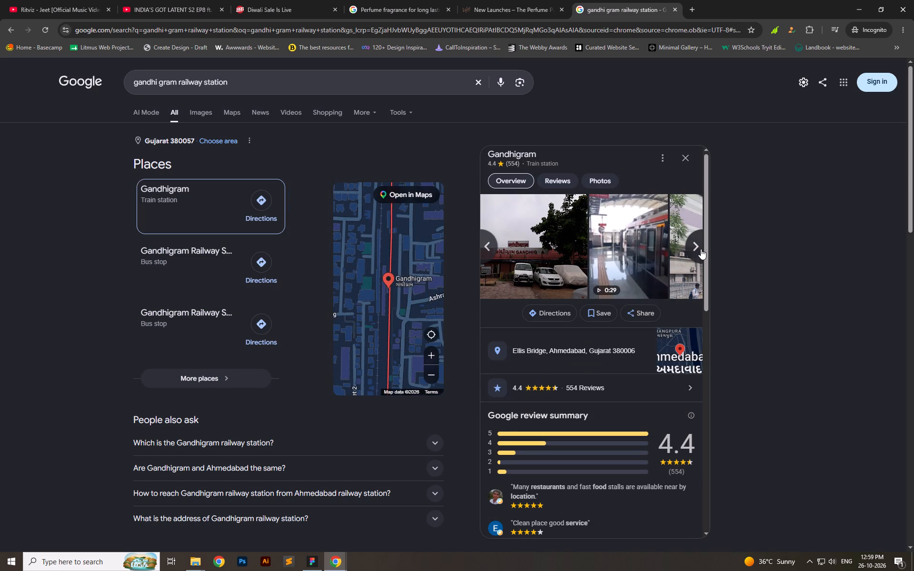
{"action": "left_click", "coordinate": [701, 249]}
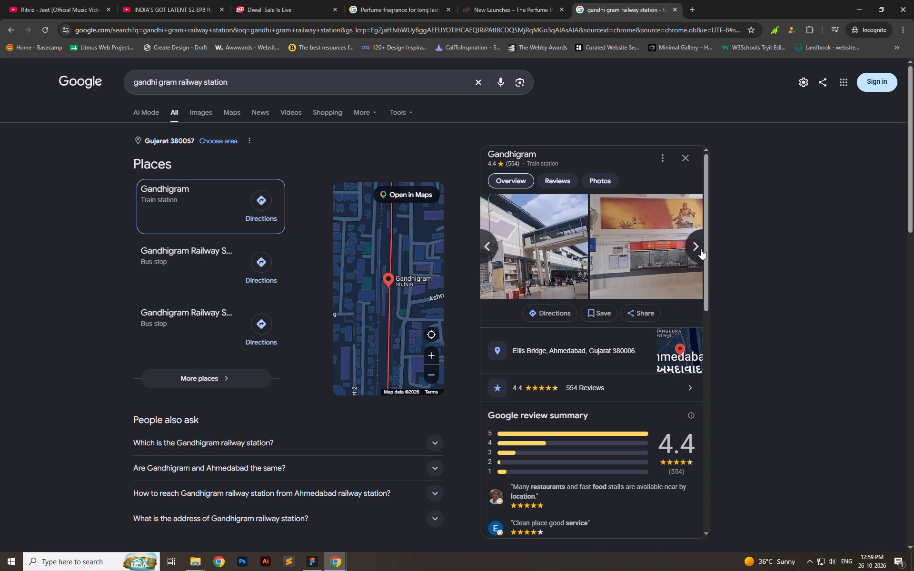
{"action": "left_click", "coordinate": [701, 249]}
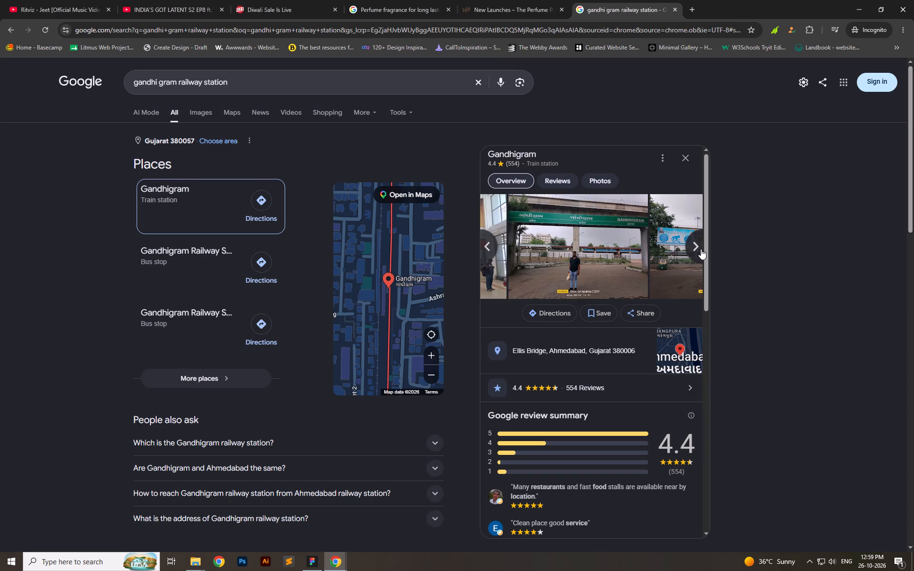
{"action": "left_click", "coordinate": [701, 249]}
{"action": "left_click", "coordinate": [487, 243]}
Inspect the nearby Gandhigram Railway Station bus stops on the results map and browse their photos.
{"action": "scroll", "coordinate": [381, 305], "scroll_direction": "down", "scroll_amount": 6}
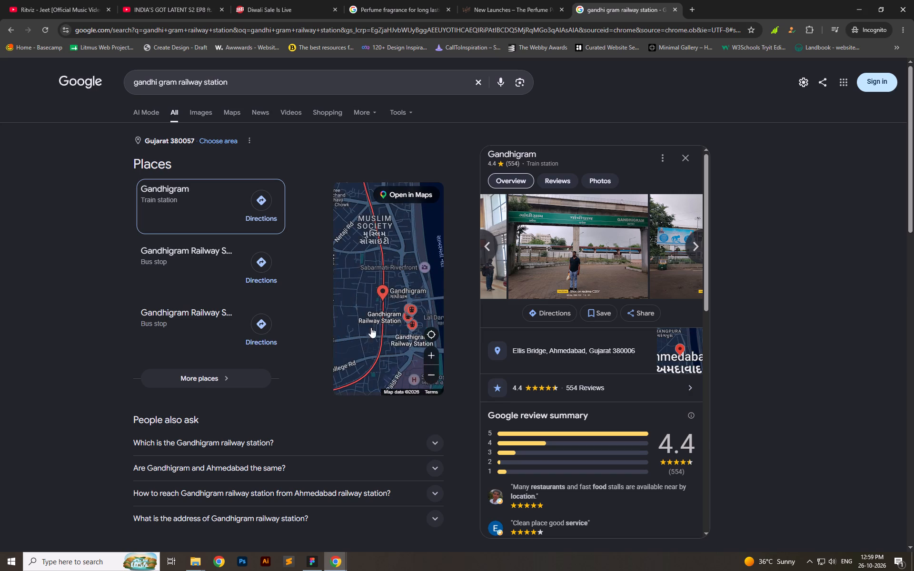
{"action": "left_click", "coordinate": [408, 318]}
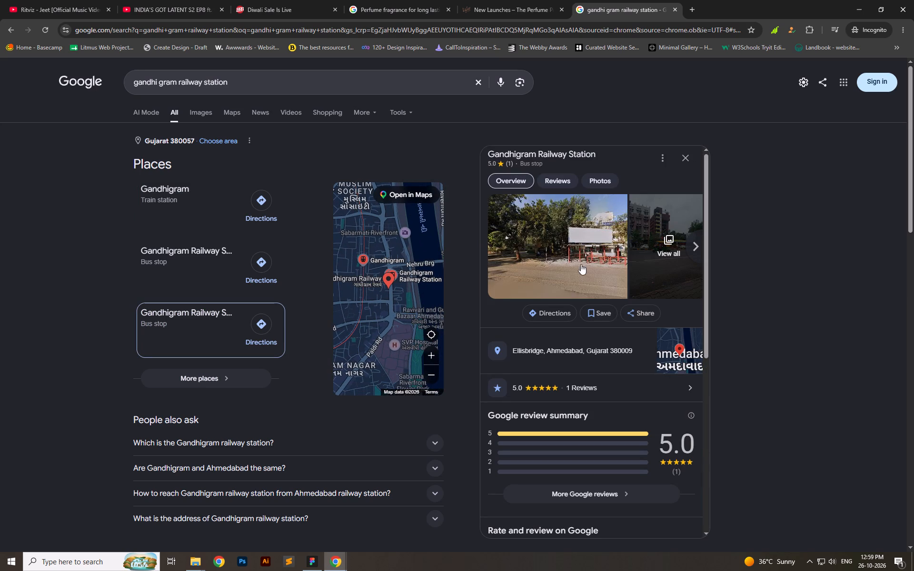
{"action": "scroll", "coordinate": [395, 278], "scroll_direction": "up", "scroll_amount": 9}
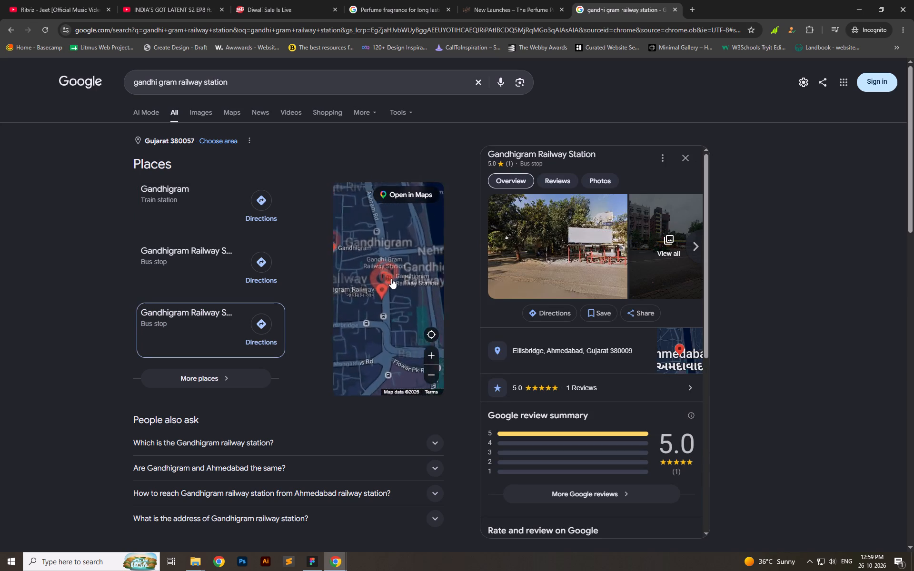
{"action": "scroll", "coordinate": [391, 278], "scroll_direction": "up", "scroll_amount": 3}
{"action": "left_click", "coordinate": [384, 285]}
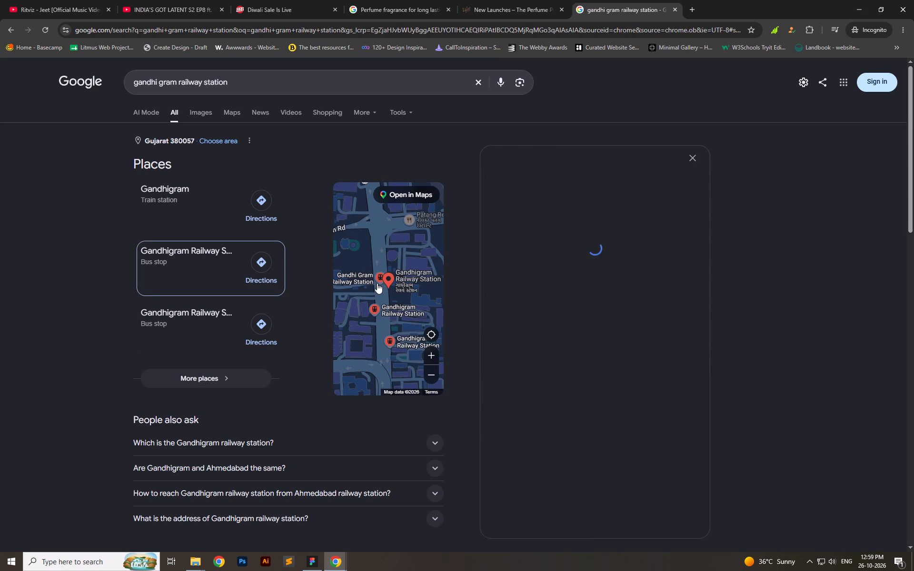
{"action": "left_click_drag", "start_coordinate": [647, 269], "coordinate": [493, 265]}
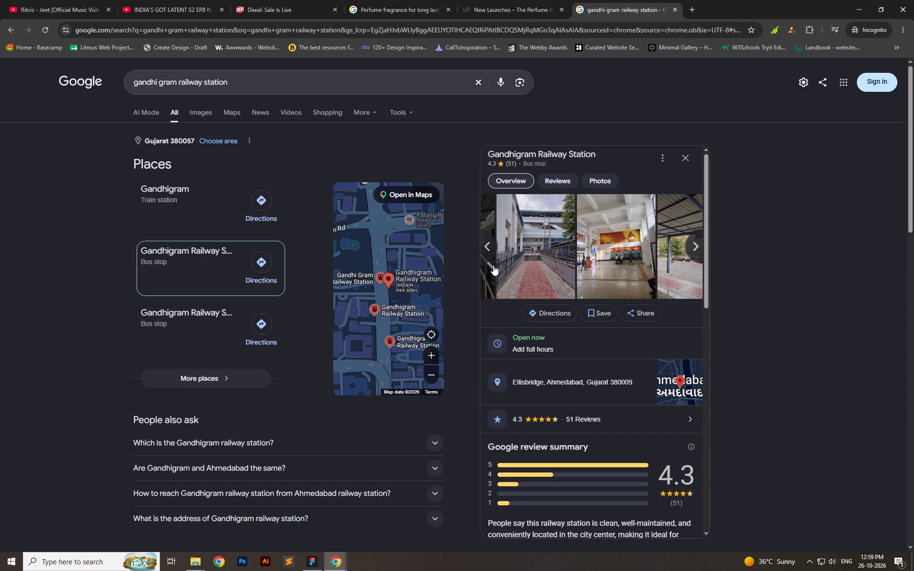
{"action": "left_click_drag", "start_coordinate": [569, 266], "coordinate": [499, 266]}
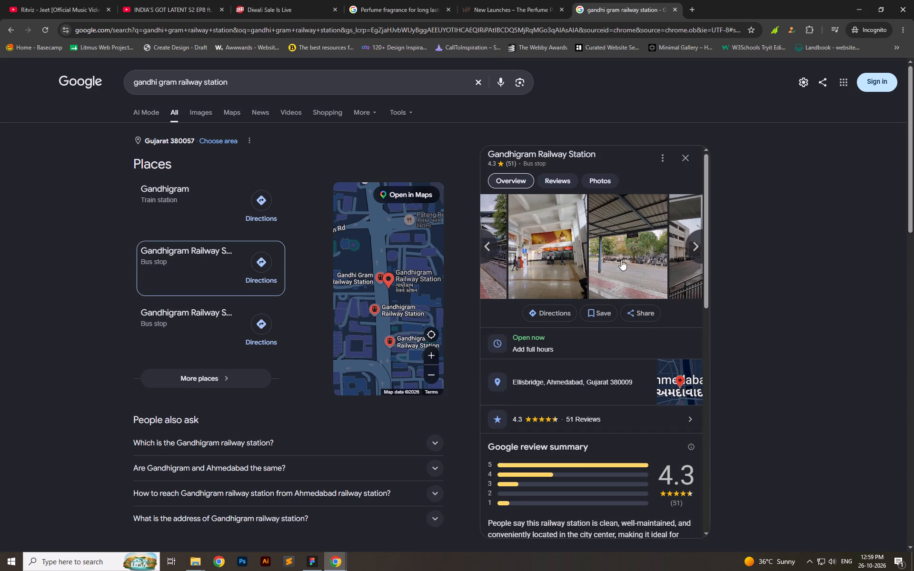
{"action": "left_click_drag", "start_coordinate": [615, 259], "coordinate": [514, 266]}
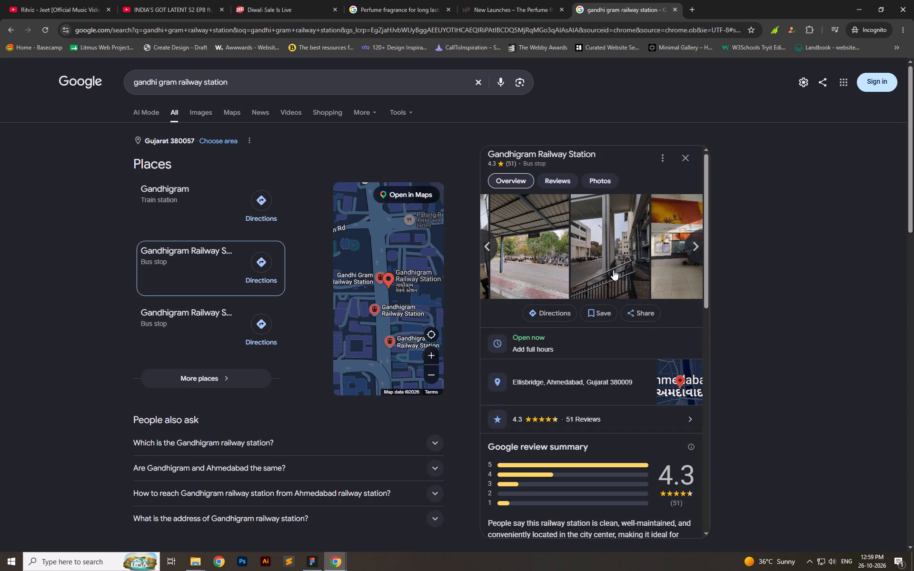
{"action": "left_click_drag", "start_coordinate": [612, 270], "coordinate": [493, 274]}
{"action": "left_click_drag", "start_coordinate": [621, 248], "coordinate": [539, 254]}
{"action": "left_click_drag", "start_coordinate": [643, 270], "coordinate": [468, 271]}
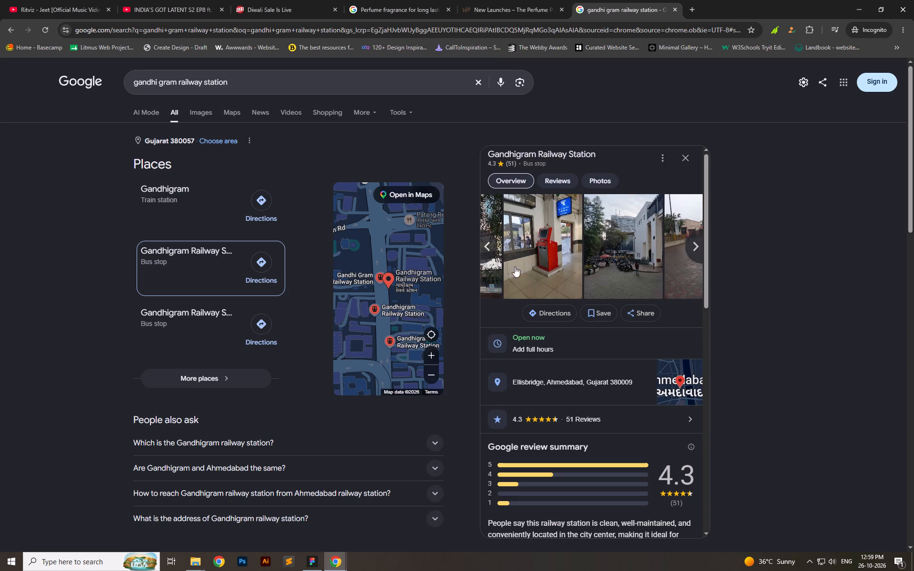
{"action": "left_click_drag", "start_coordinate": [597, 269], "coordinate": [544, 280]}
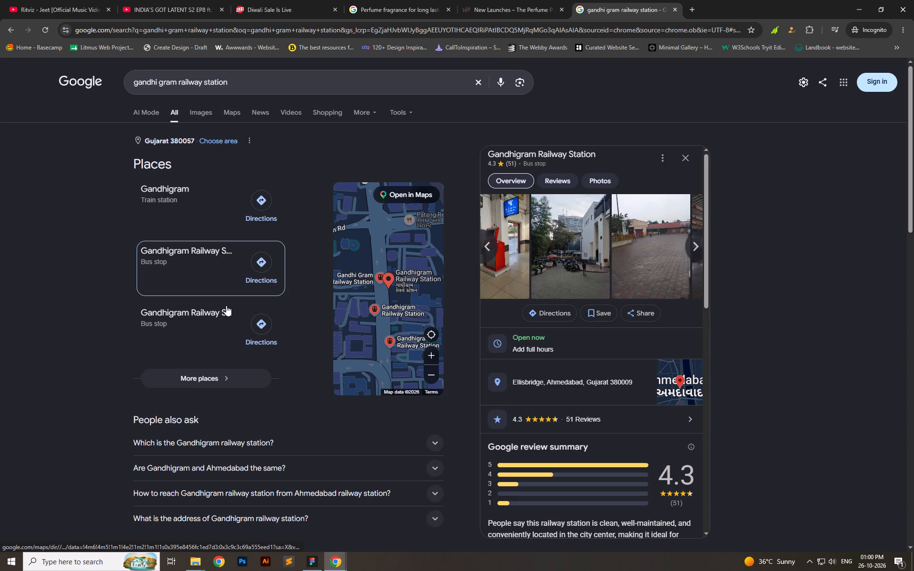
Get directions to Gandhigram Railway Station with Satadhar Cross Roads as the starting point.
{"action": "left_click", "coordinate": [551, 318]}
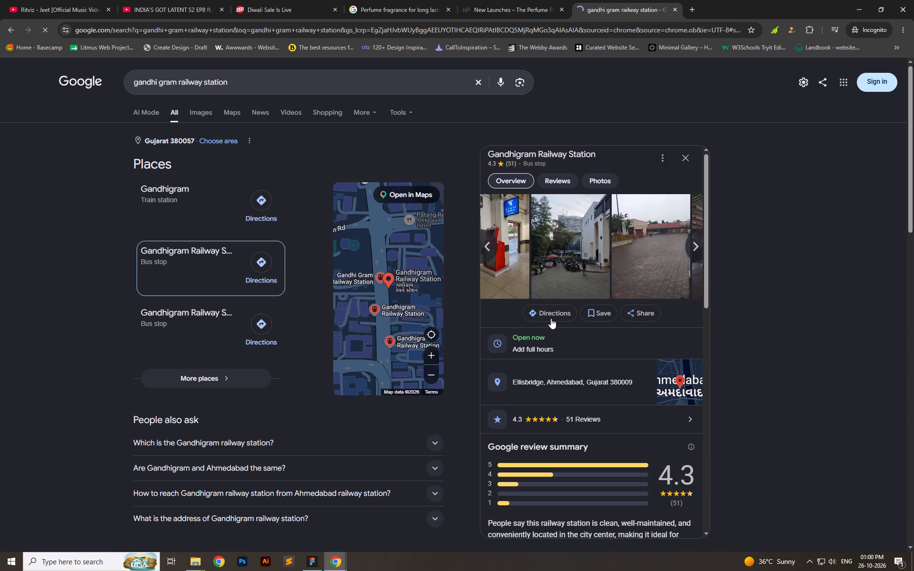
{"action": "type", "text": "sata"}
{"action": "left_click", "coordinate": [143, 182]}
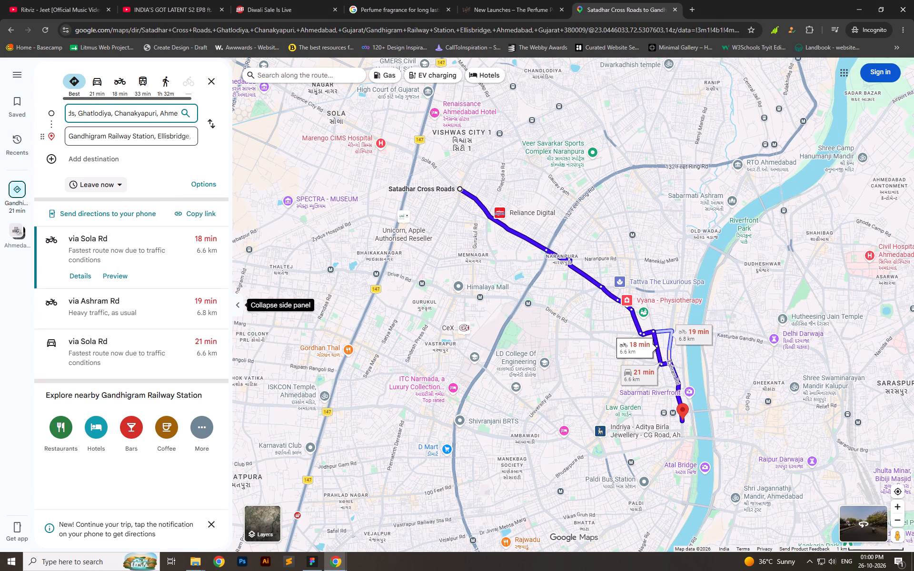
Change the destination of the directions to Sabarmati Railway Station in Ranip, Ahmedabad.
{"action": "left_click", "coordinate": [119, 141]}
{"action": "left_click", "coordinate": [112, 140]}
{"action": "left_click_drag", "start_coordinate": [105, 140], "coordinate": [18, 140]}
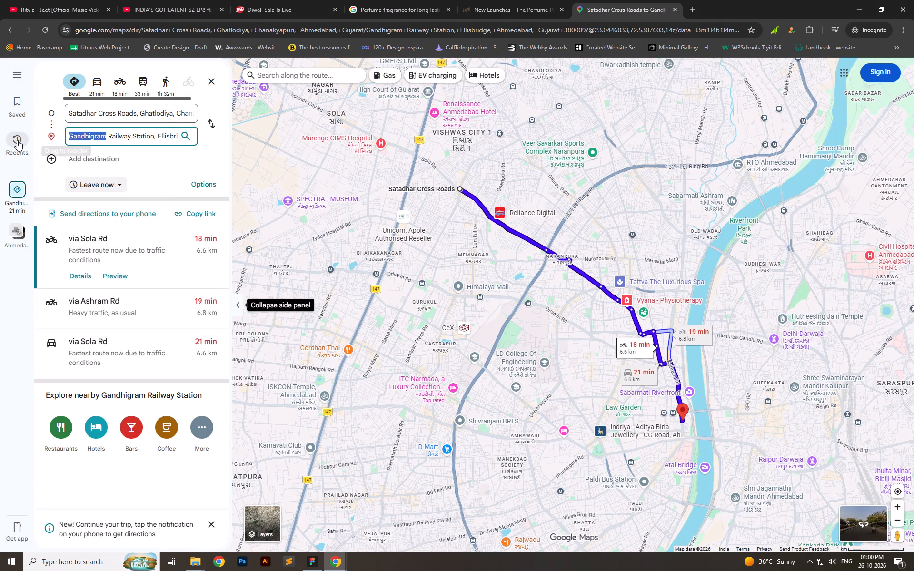
{"action": "type", "text": "sa"}
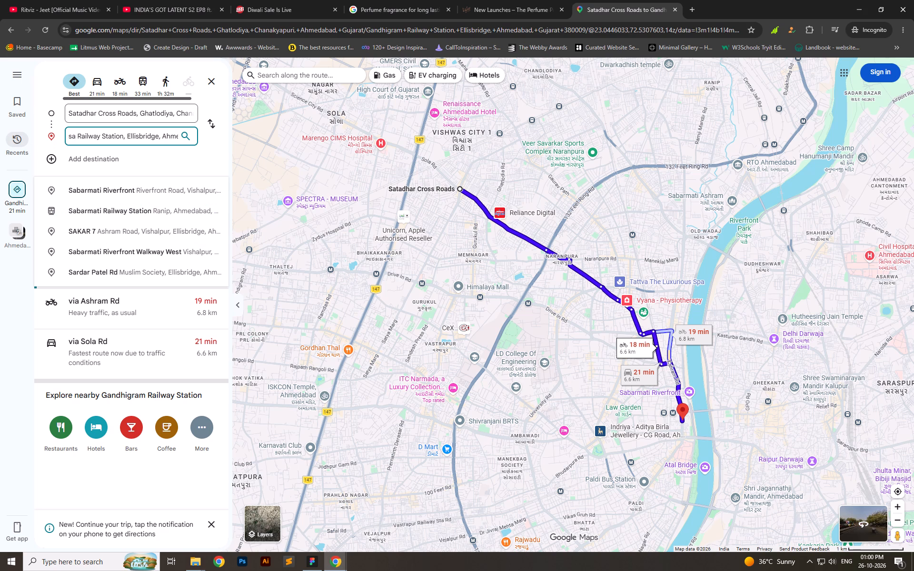
{"action": "left_click", "coordinate": [106, 218]}
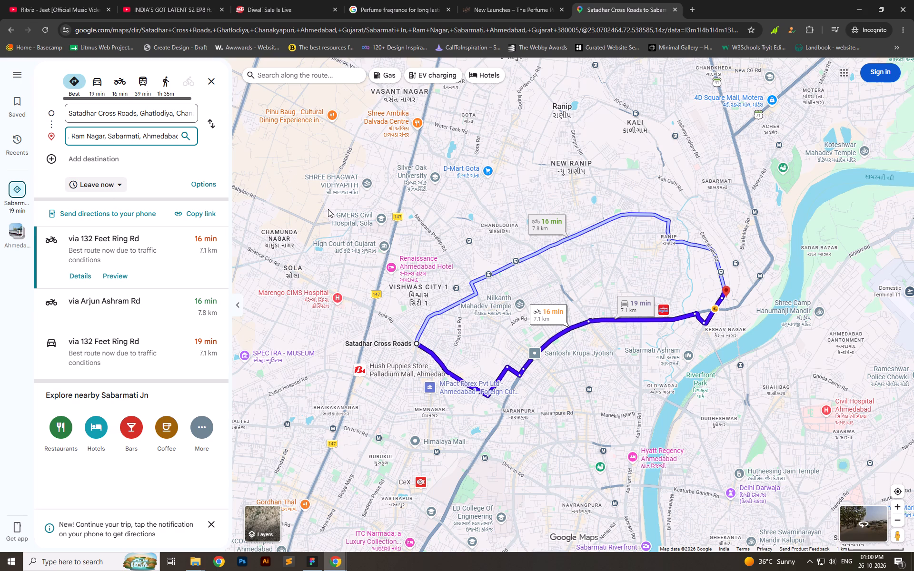
Close the directions page and return to the Ariix group file in Figma.
{"action": "left_click", "coordinate": [679, 10]}
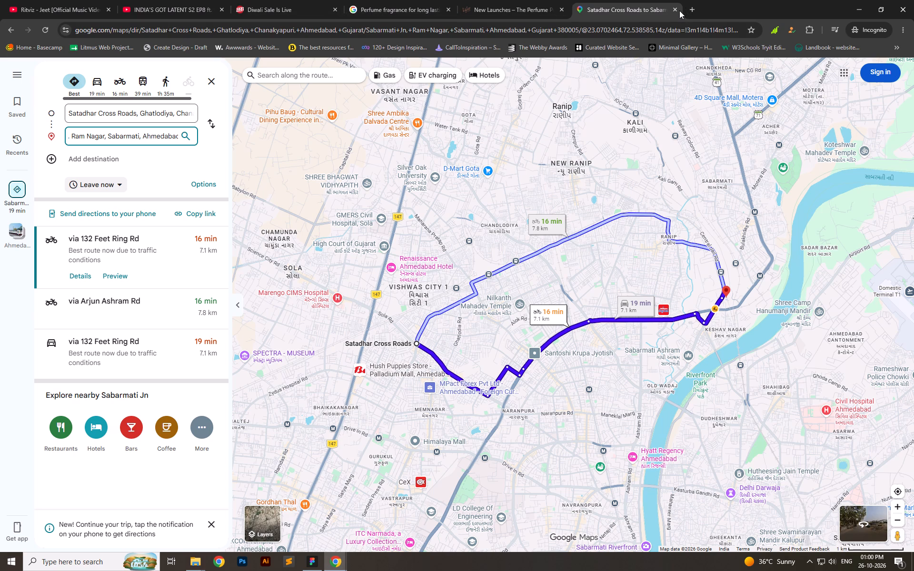
{"action": "left_click", "coordinate": [677, 9]}
{"action": "left_click", "coordinate": [855, 7]}
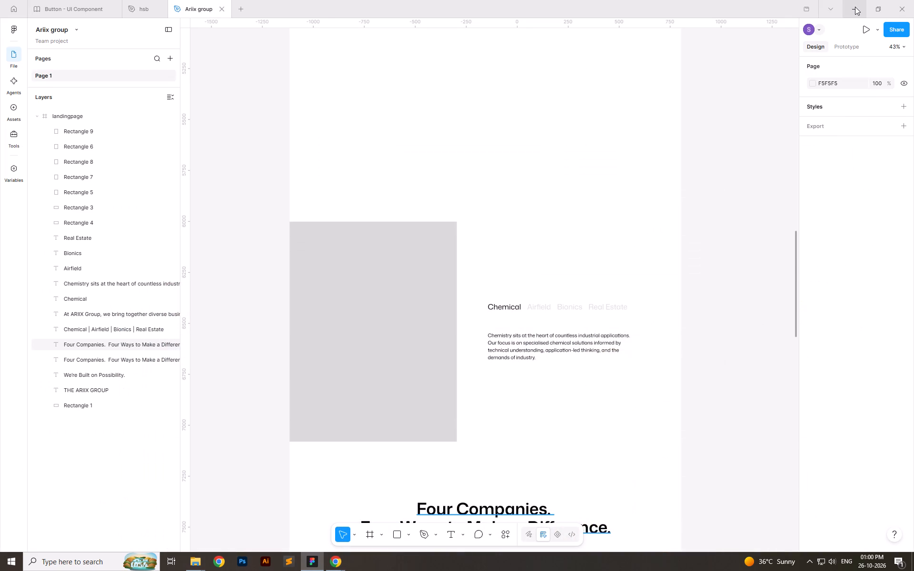
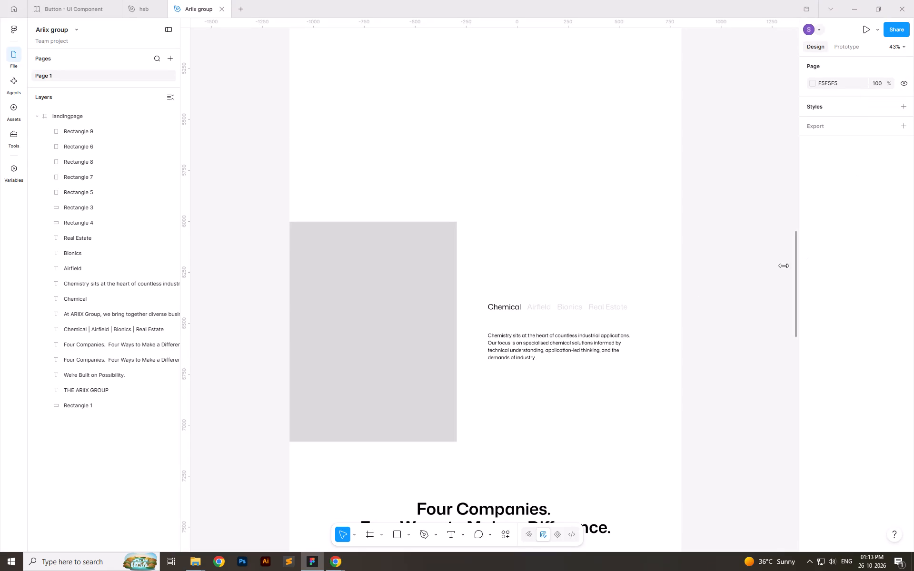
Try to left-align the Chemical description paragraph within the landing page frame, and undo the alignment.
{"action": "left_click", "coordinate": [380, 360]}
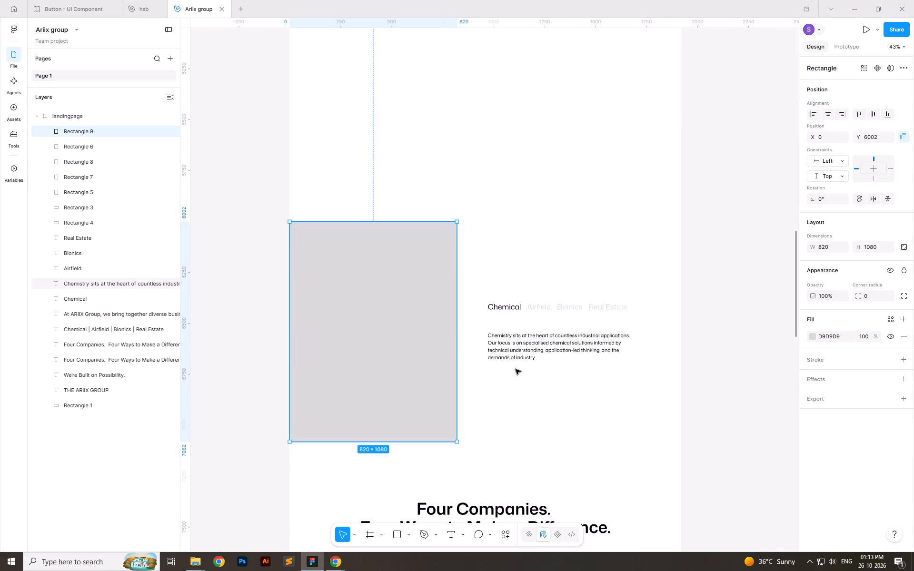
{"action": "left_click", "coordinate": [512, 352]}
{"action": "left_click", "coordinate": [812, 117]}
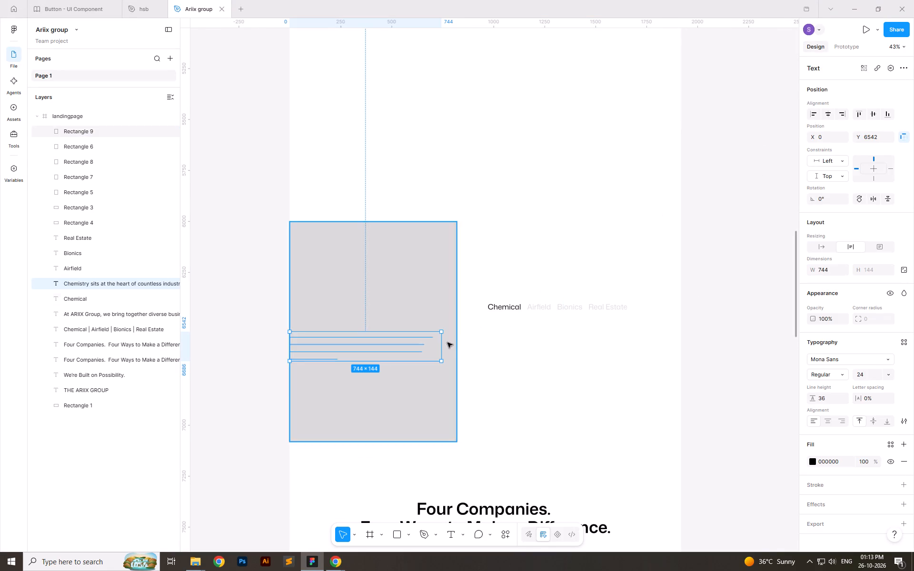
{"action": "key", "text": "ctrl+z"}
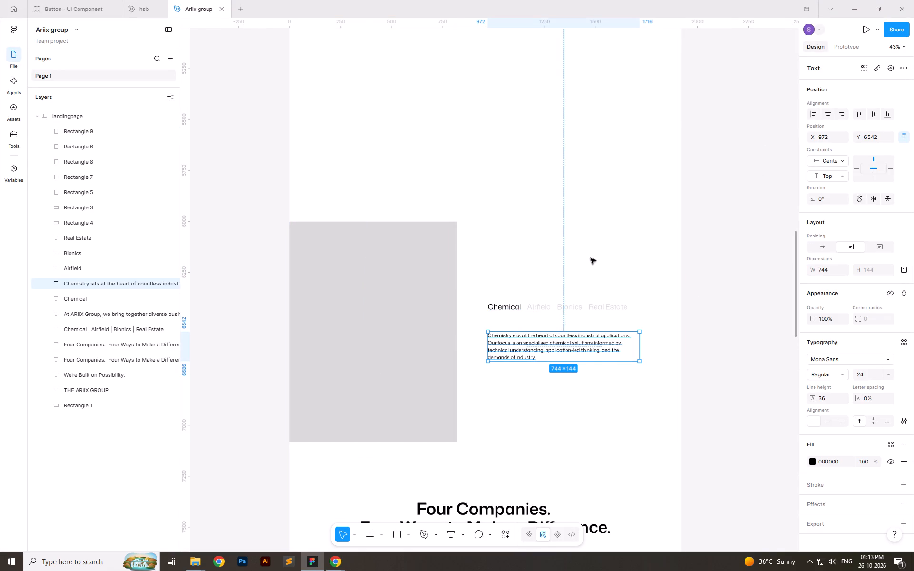
Select the Chemical, Airfield, Bionics and Real Estate labels together with the description paragraph below them.
{"action": "left_click", "coordinate": [591, 258]}
{"action": "left_click_drag", "start_coordinate": [477, 278], "coordinate": [650, 411]}
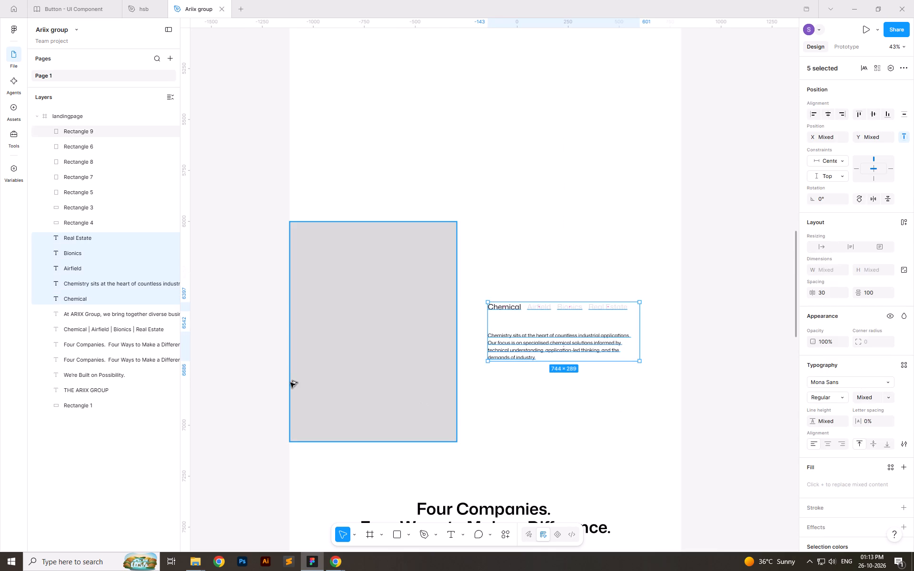